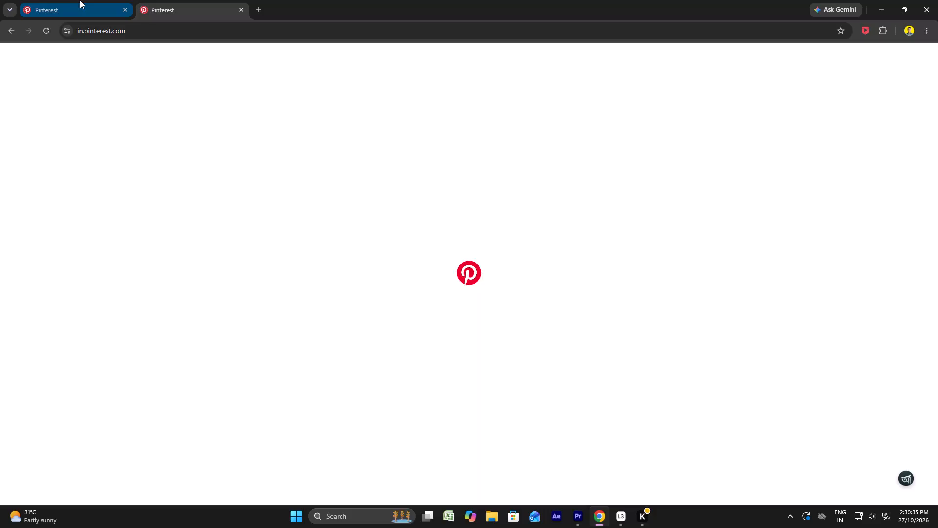
Close the Pinterest browser window, return to Premiere Pro and open the Delhi Pollution clip in the Source monitor.
click(937, 12)
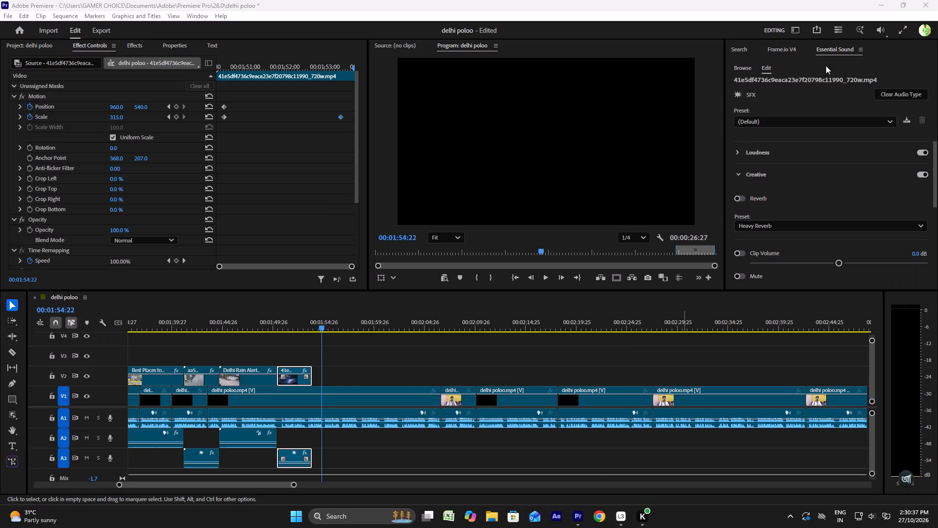
click(302, 322)
click(28, 38)
click(34, 44)
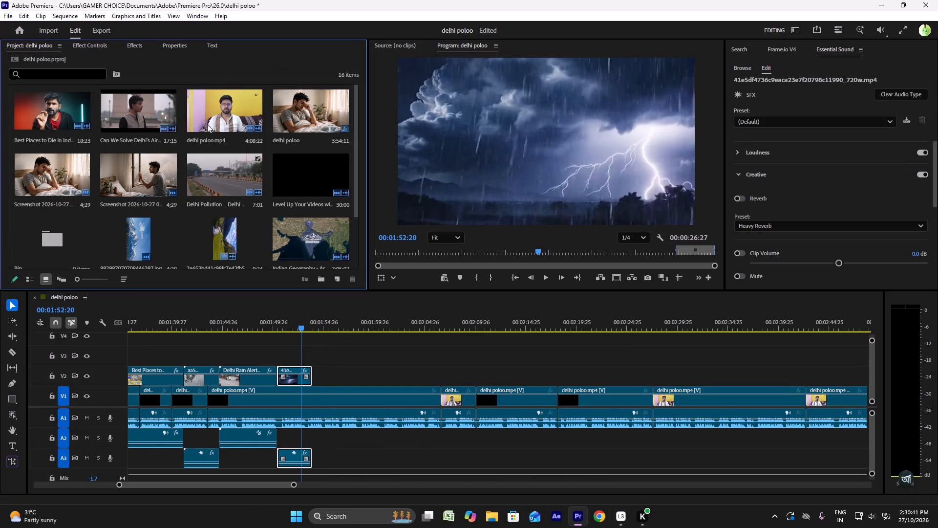
double_click(217, 163)
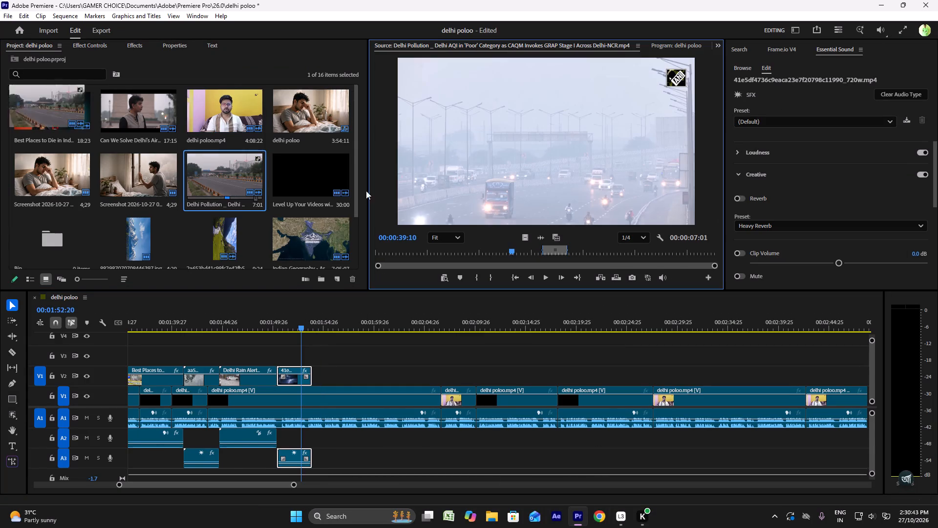
Mark an In point at 00:00:19:05 and an Out point about 9 seconds after it on the Delhi Pollution source clip.
drag(516, 252, 529, 253)
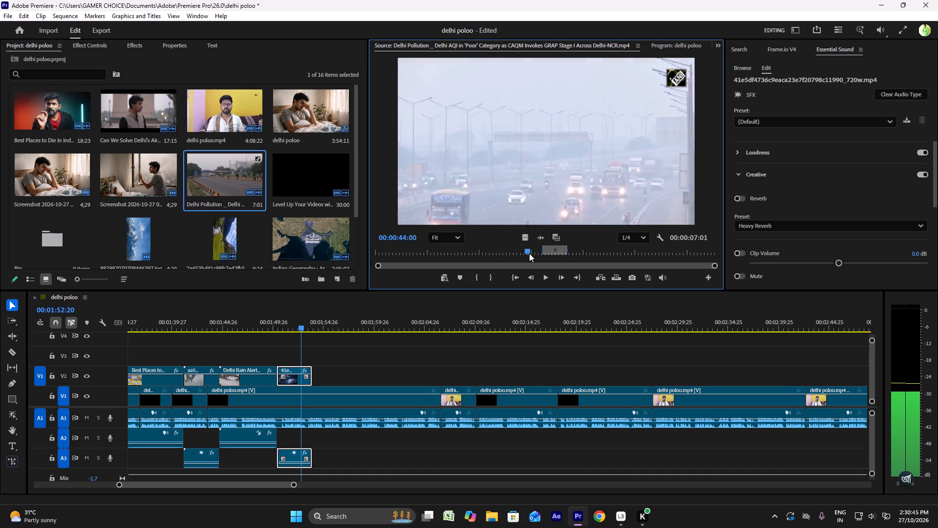
drag(529, 253, 610, 255)
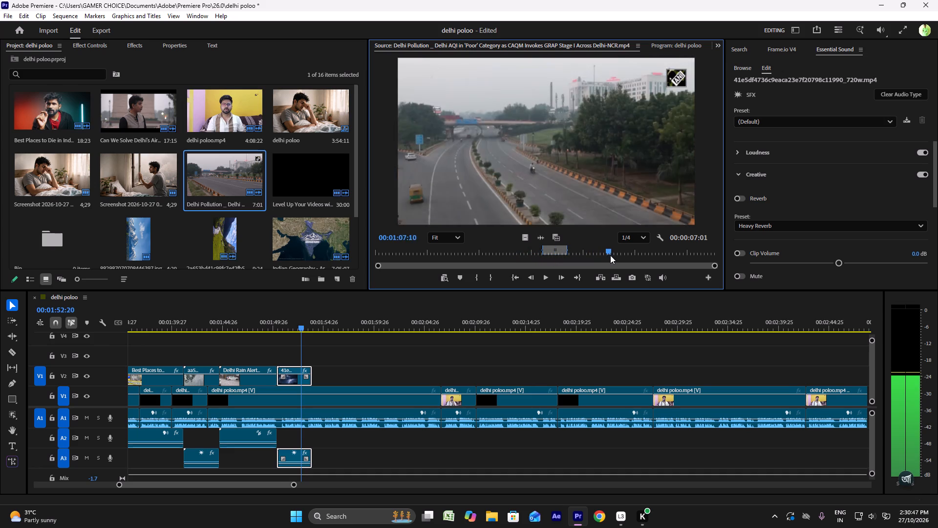
drag(610, 255, 665, 256)
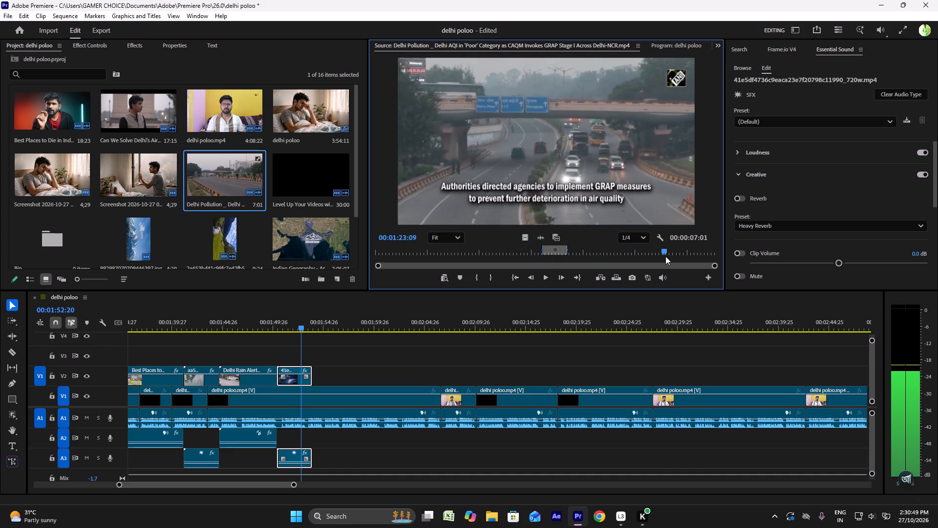
drag(665, 256, 453, 248)
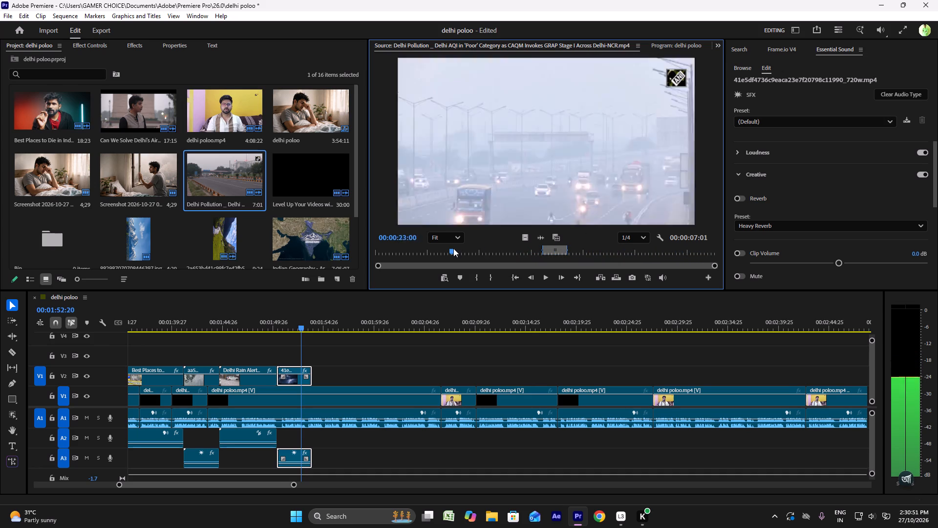
drag(453, 248, 442, 244)
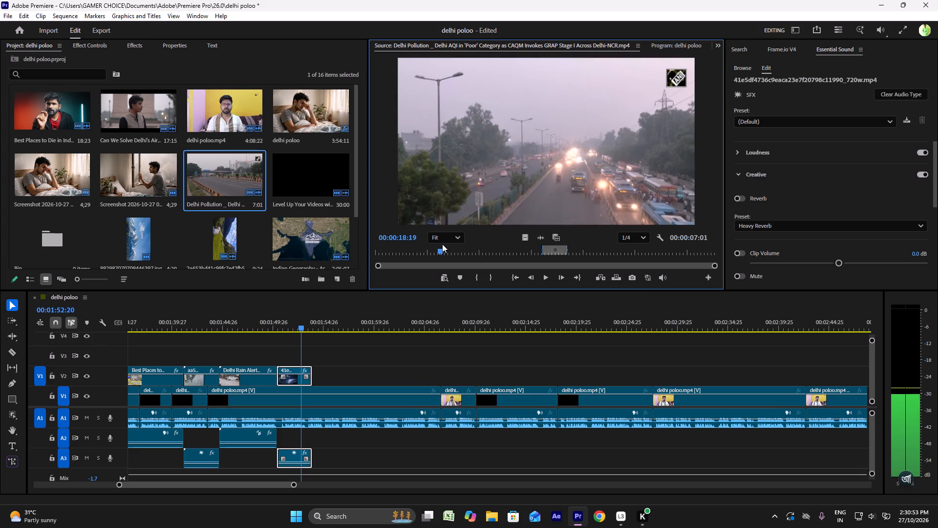
drag(442, 244, 443, 244)
click(476, 271)
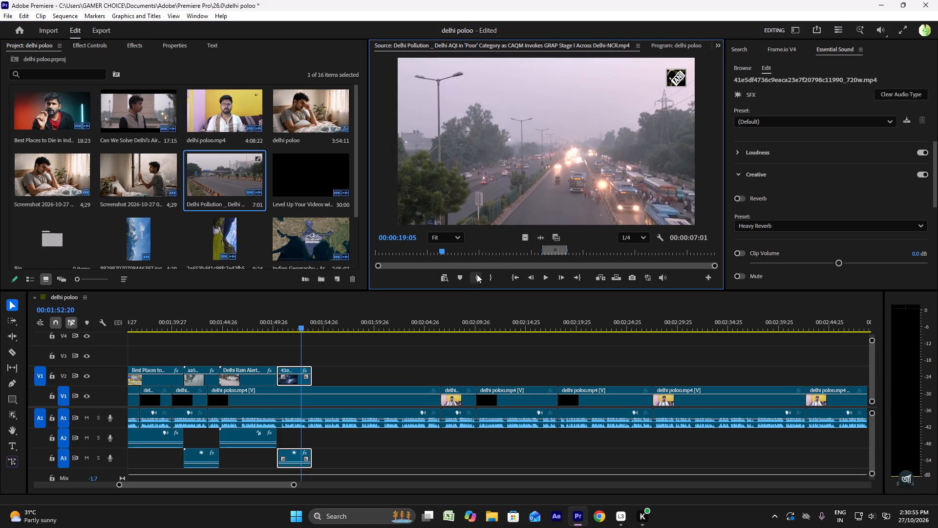
click(477, 274)
key(space)
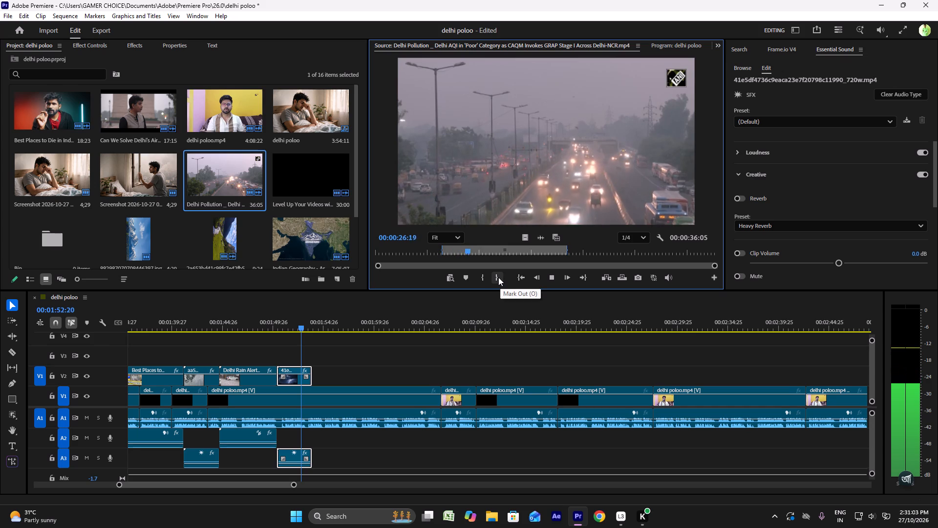
click(498, 277)
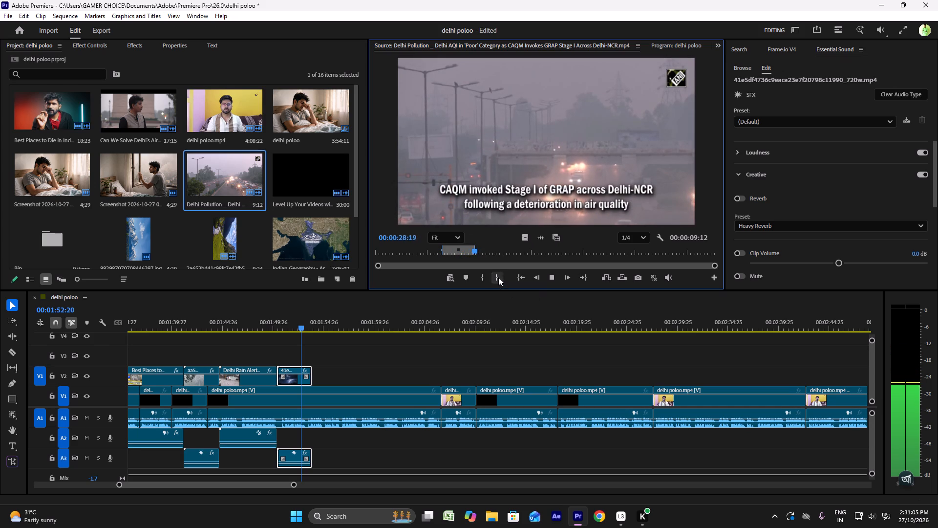
key(space)
Place the marked Delhi Pollution range on V3 in empty space past the lightning clip and lower its audio level.
drag(502, 184, 463, 333)
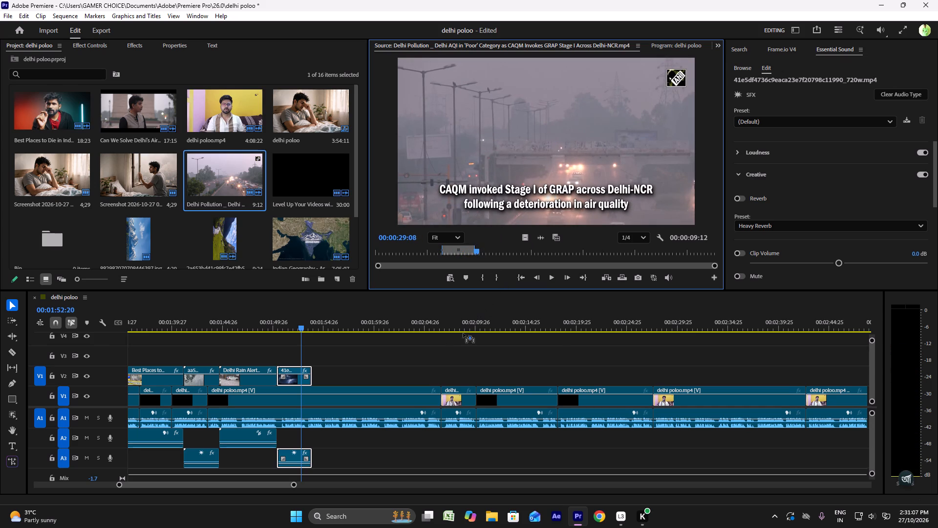
drag(463, 333, 453, 357)
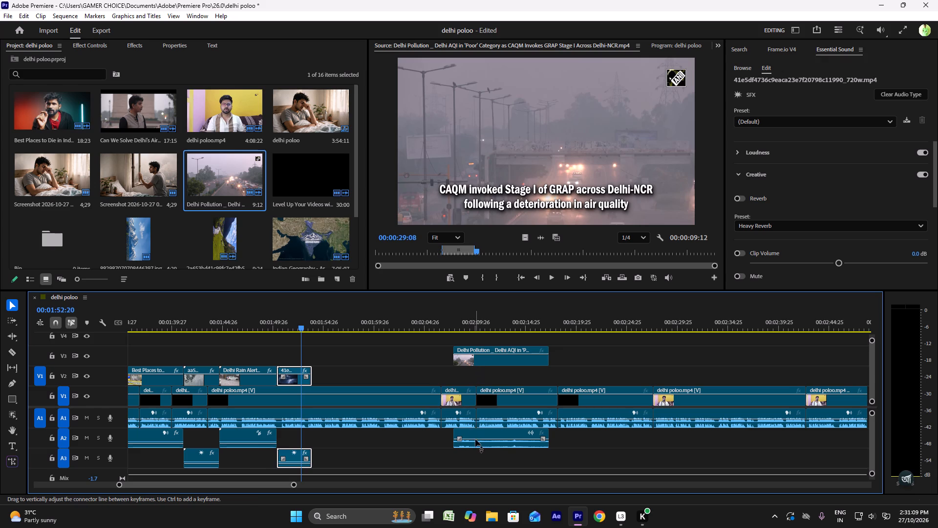
drag(477, 439, 478, 454)
Move the Delhi Pollution clip to V2 directly after the lightning clip and play back the join.
drag(495, 364, 359, 375)
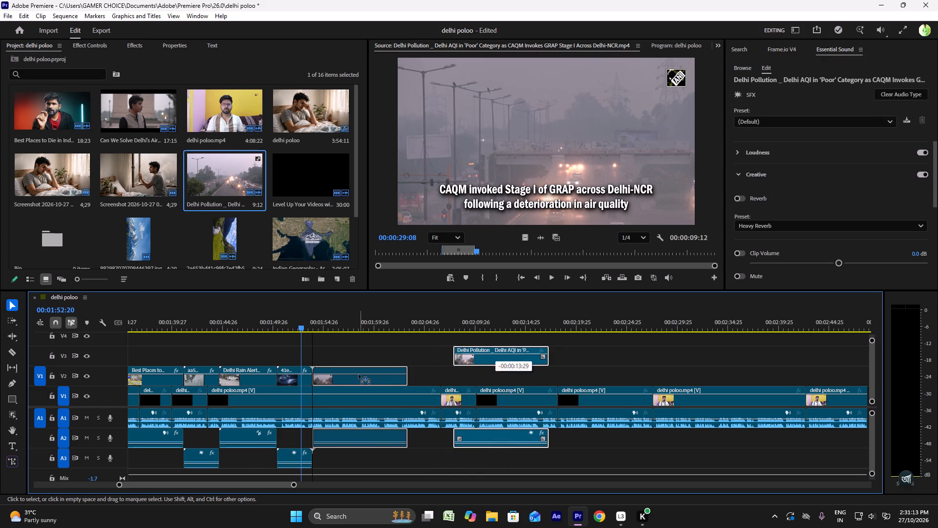
click(307, 325)
key(space)
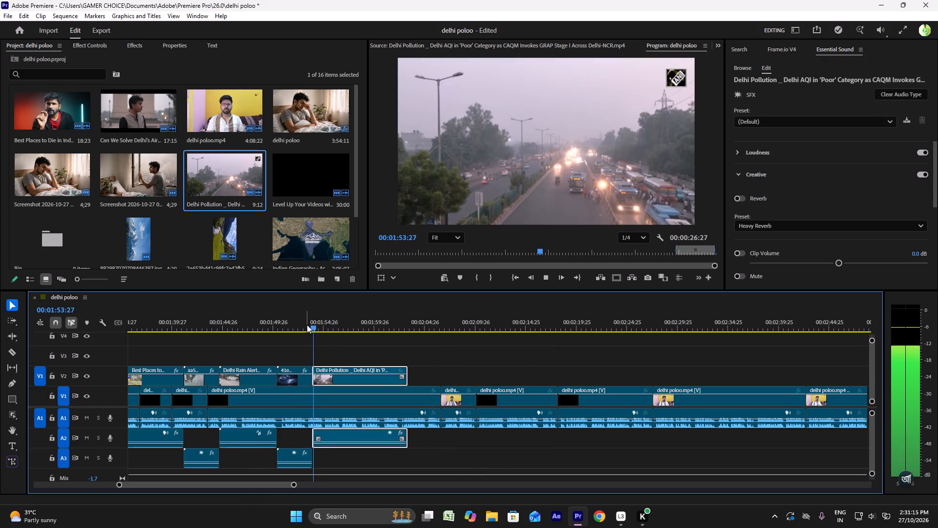
key(space)
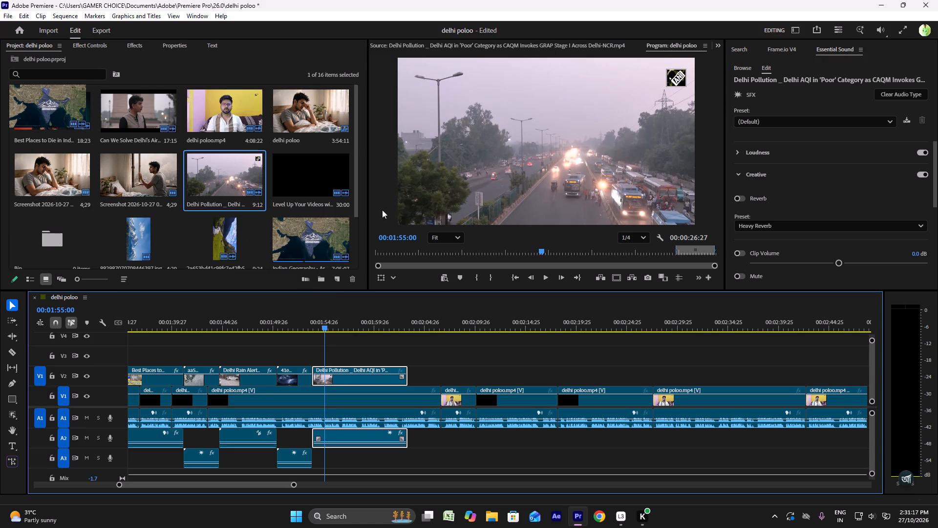
Set the Delhi Pollution clip's Scale to 124 and play the result.
click(78, 46)
drag(116, 116, 134, 122)
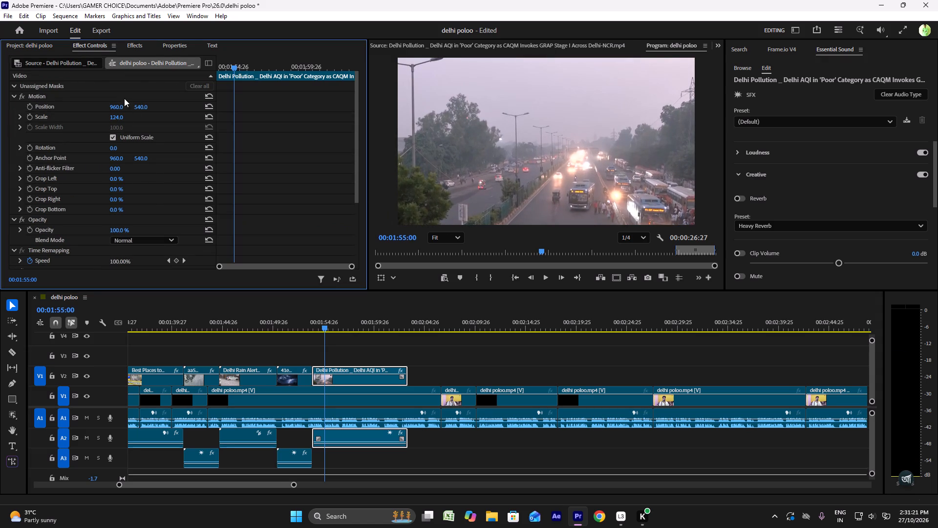
key(space)
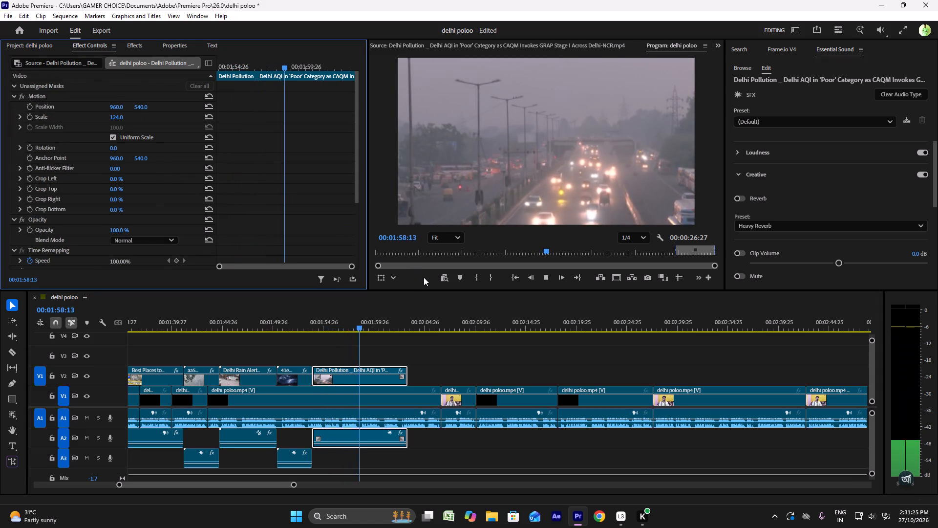
key(space)
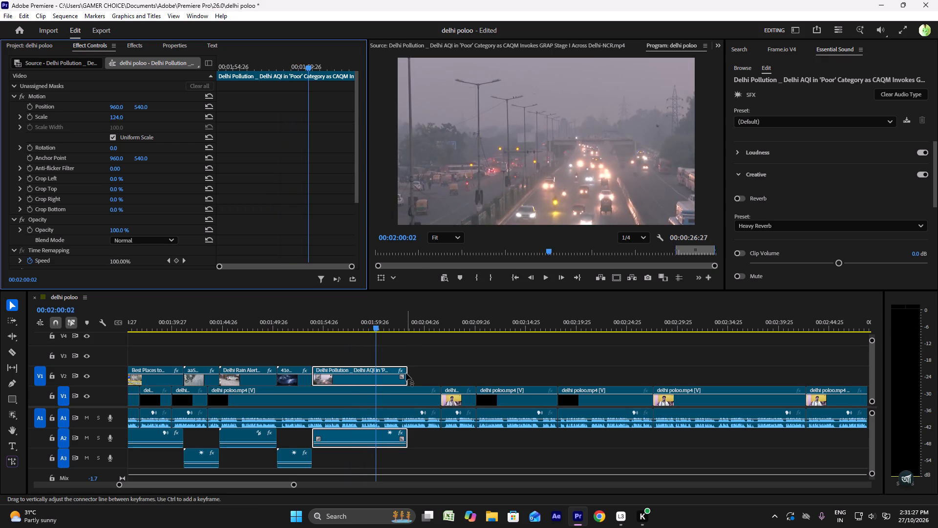
Trim about 2.5 seconds off the start of the Delhi Pollution clip and close the gap to the lightning clip.
drag(314, 366, 333, 364)
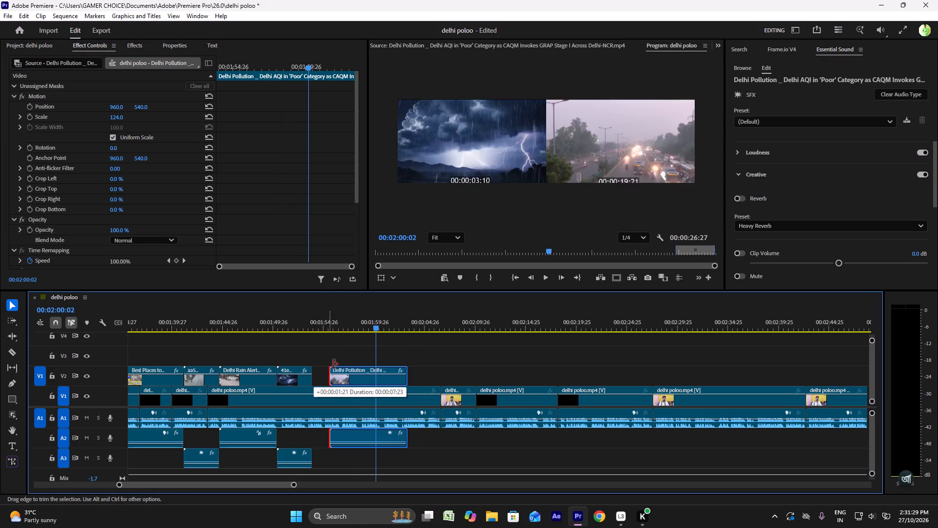
drag(333, 364, 339, 364)
drag(356, 377, 329, 371)
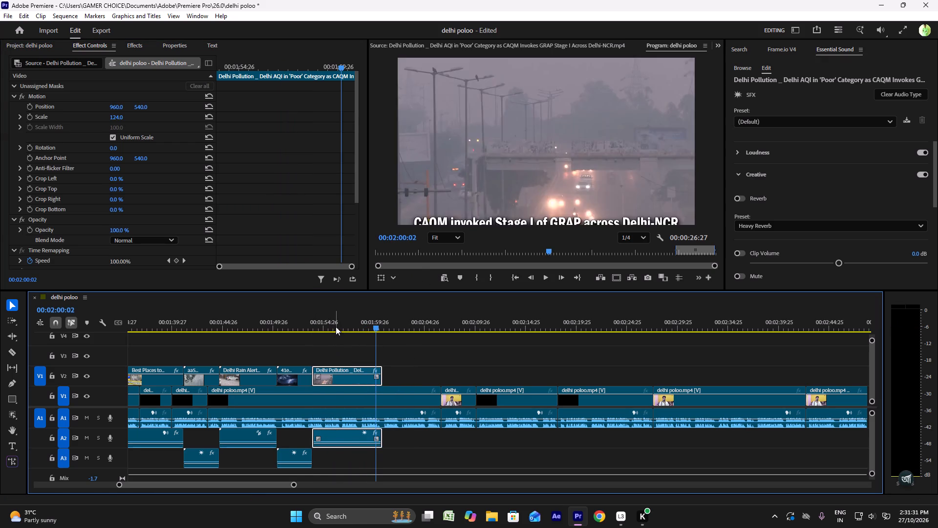
Trim the end of the Delhi Pollution clip to leave it about 3 seconds long, checking the cut with playback.
click(336, 327)
key(space)
key(space)
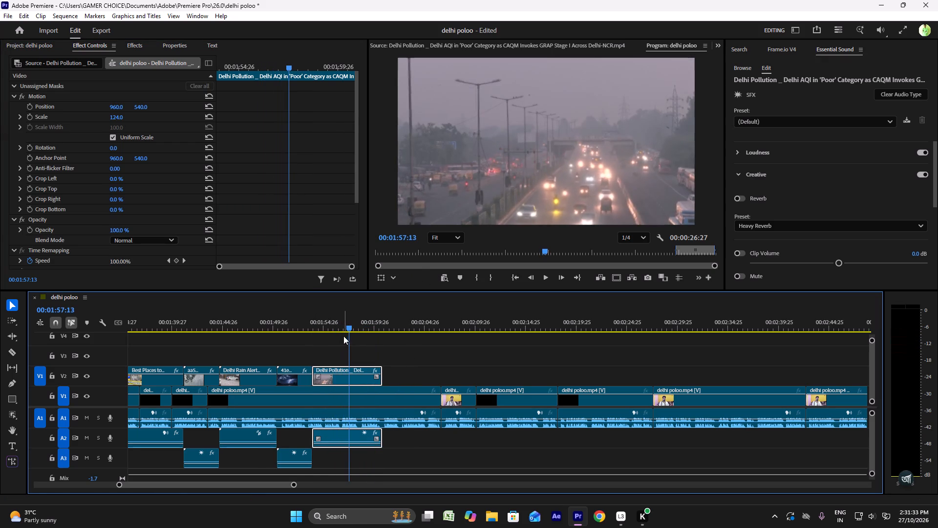
drag(381, 377, 366, 374)
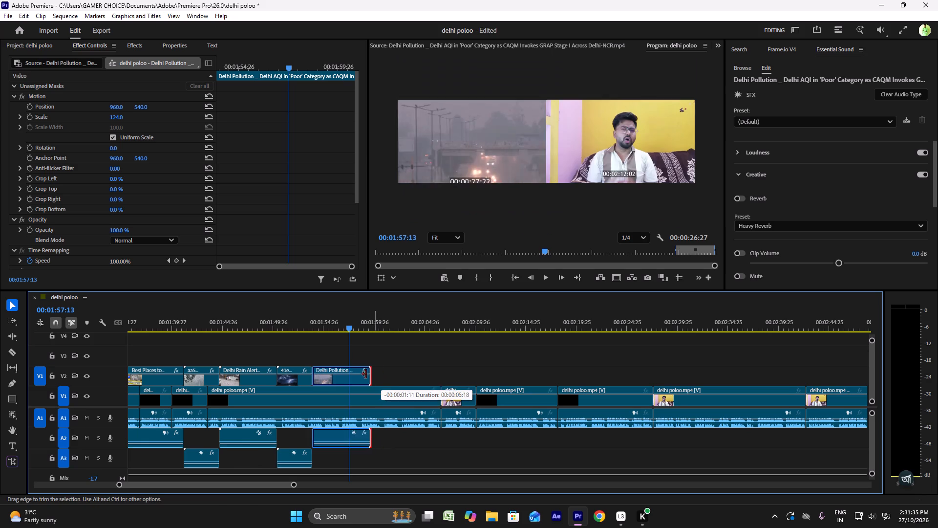
drag(366, 374, 343, 373)
click(337, 329)
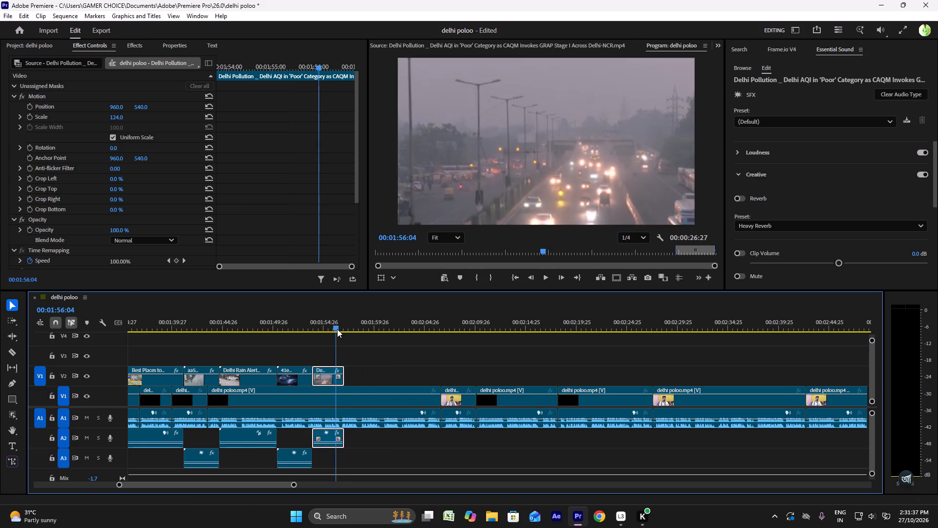
key(space)
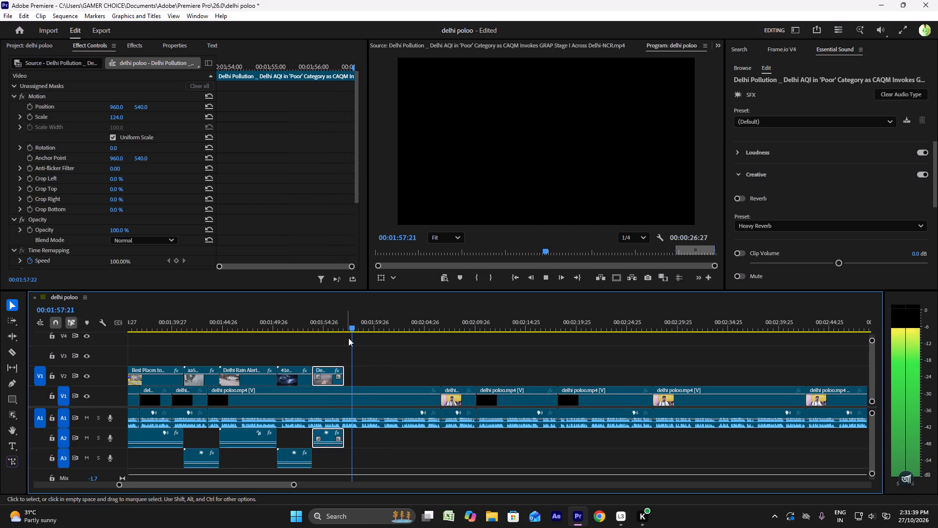
key(space)
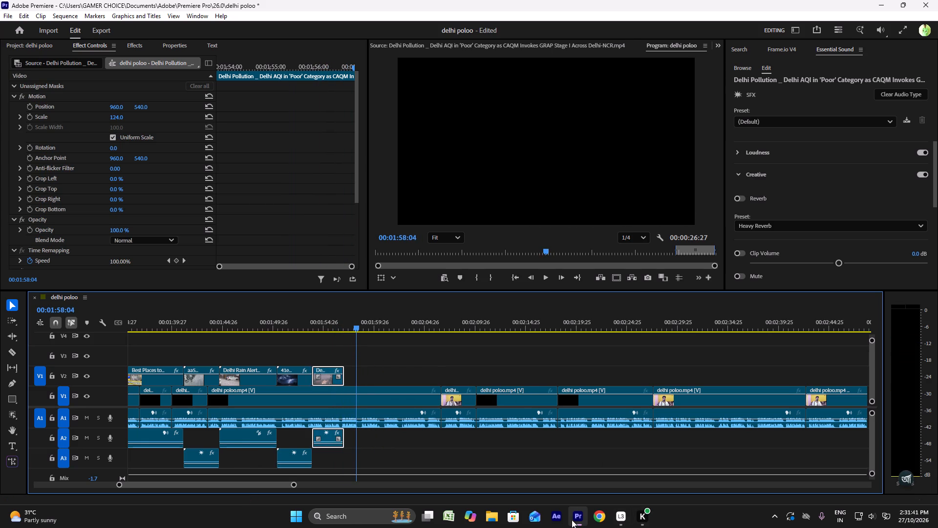
Switch to Google Chrome and ready the address bar for a new search.
click(605, 515)
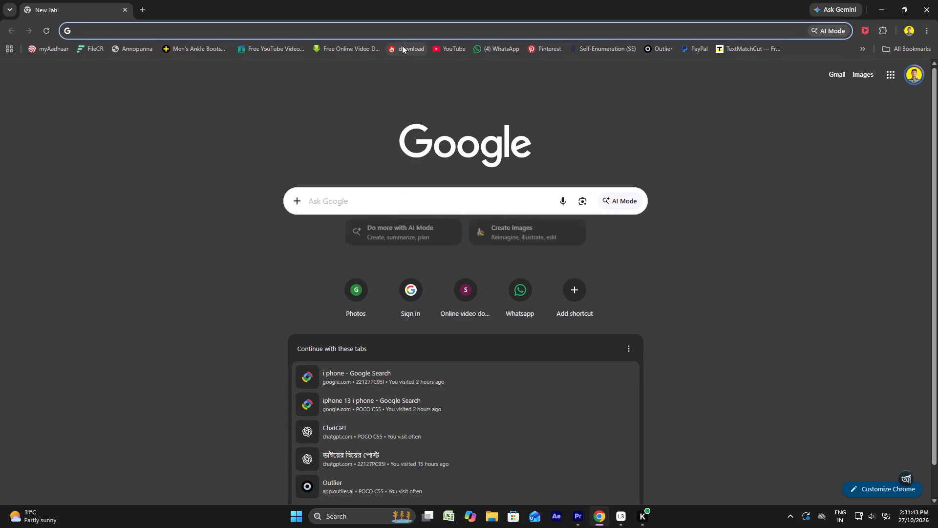
click(386, 30)
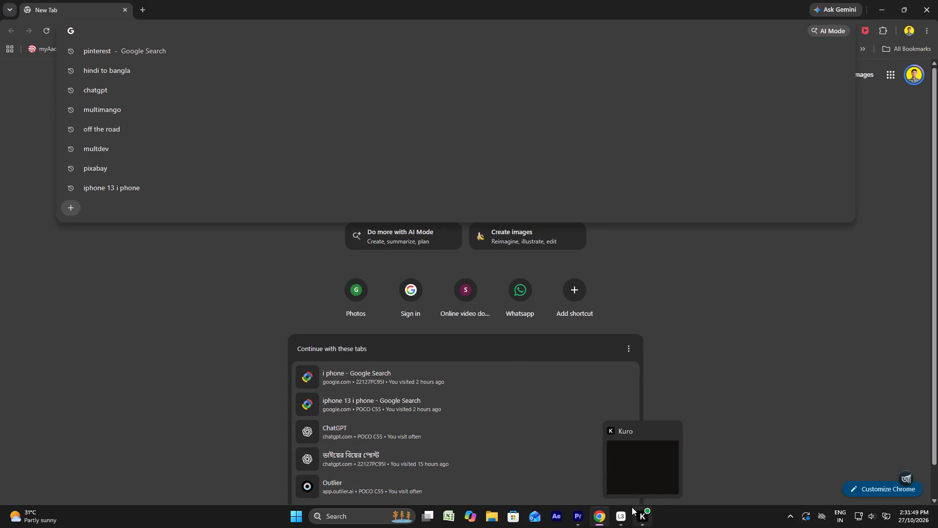
Open Notepad and read the narration script from the passage "hawayein kamzor pad jaati" through the Thermal Inversion section.
click(356, 512)
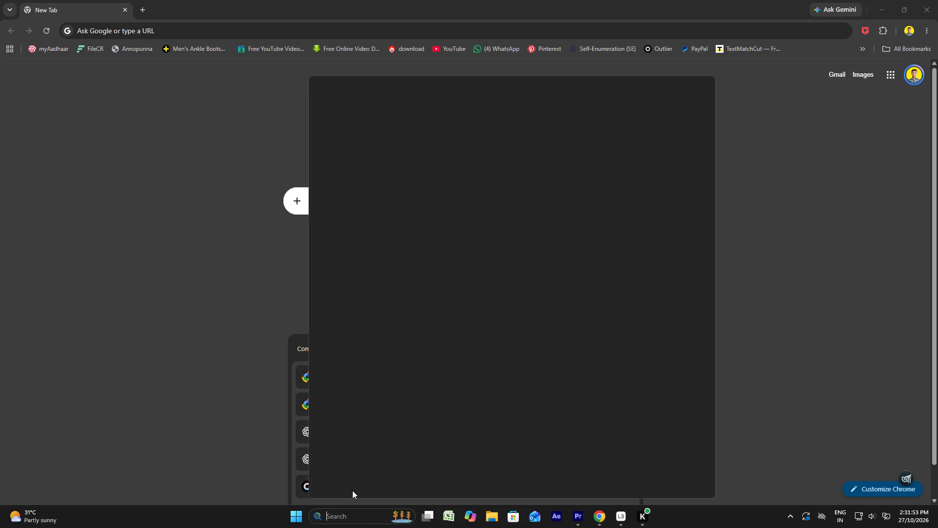
key(b)
key(BackSpace)
key(n)
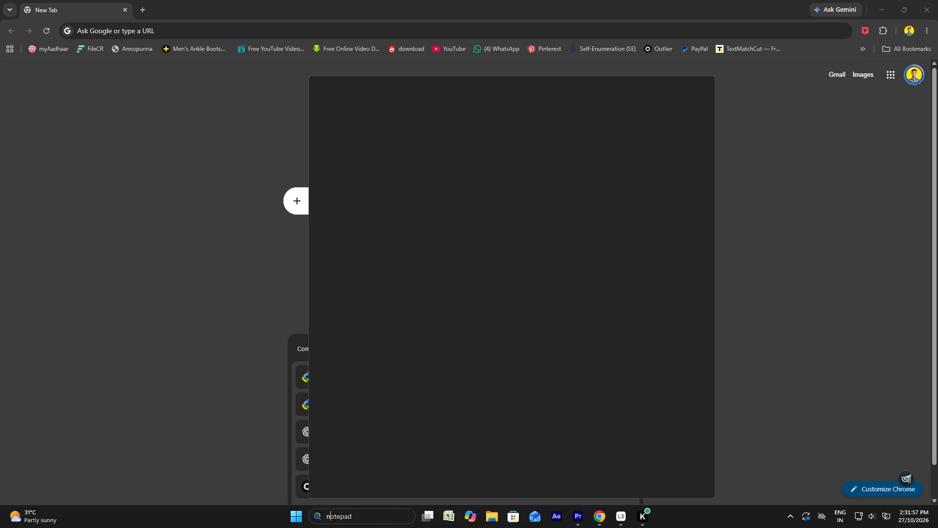
drag(358, 512, 363, 516)
key(Return)
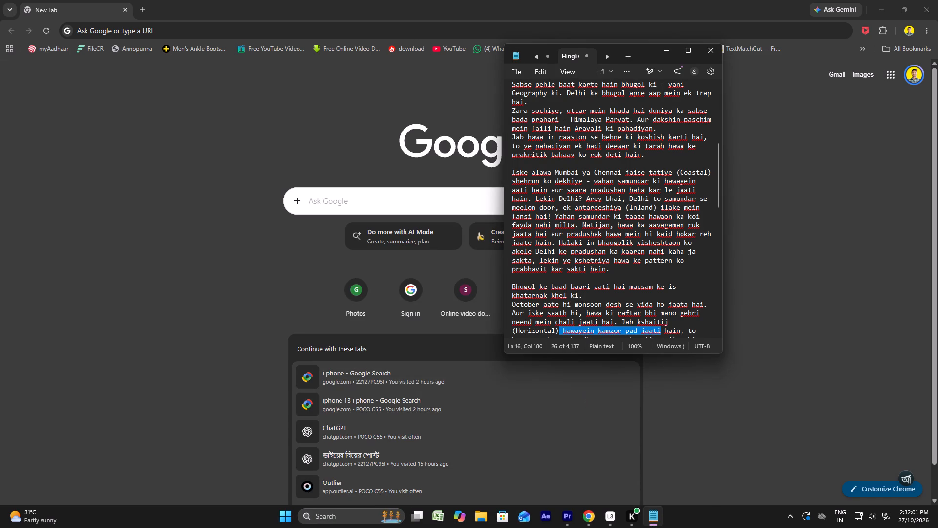
scroll(621, 298, down, 4)
scroll(601, 246, down, 2)
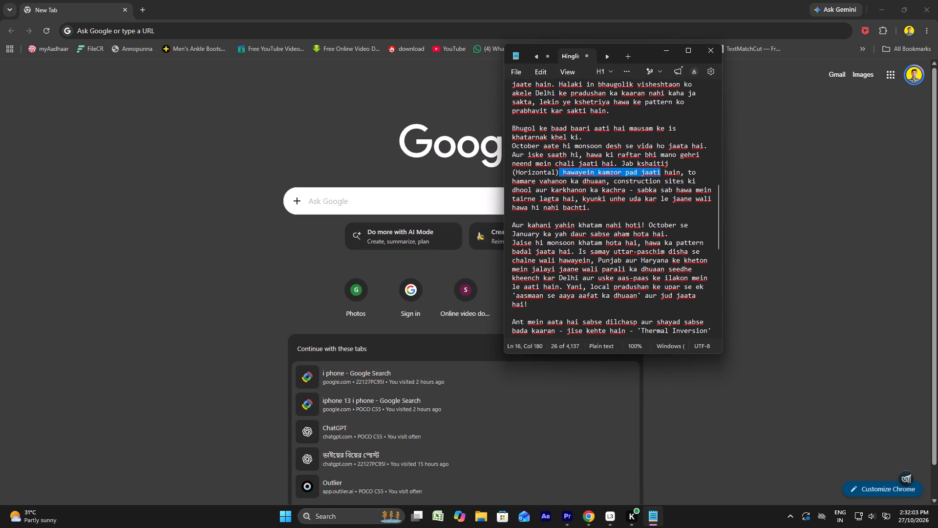
scroll(583, 224, down, 1)
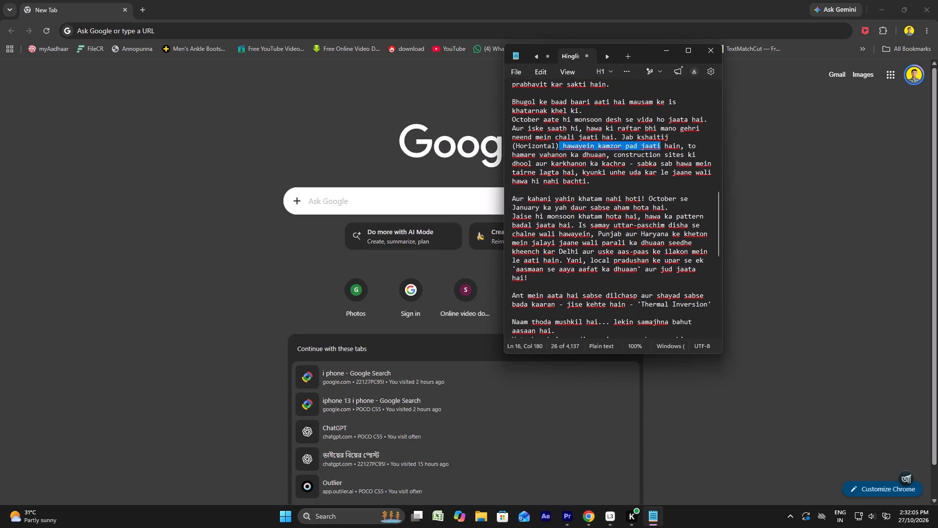
scroll(544, 220, down, 1)
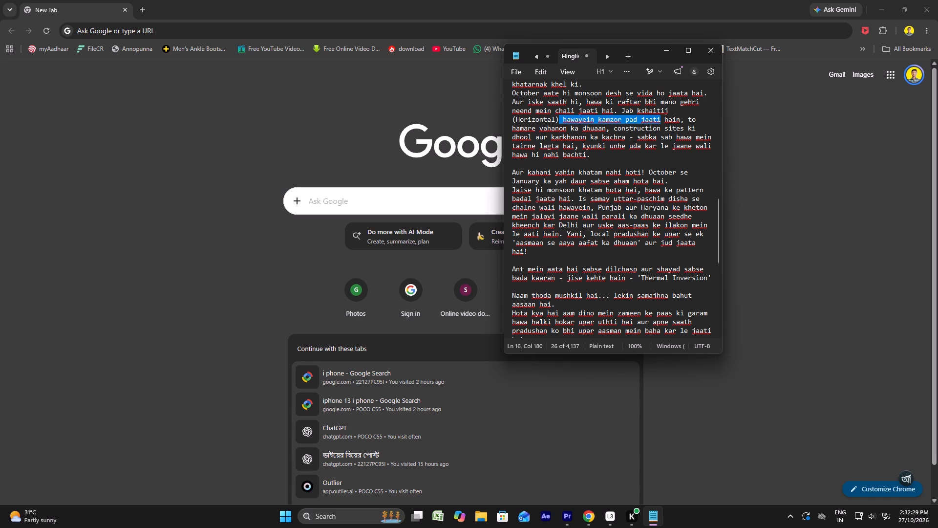
Cut the phrase "construction sites" from the narration script, search Google Images for it in Chrome, and browse the pictures.
drag(614, 129, 628, 130)
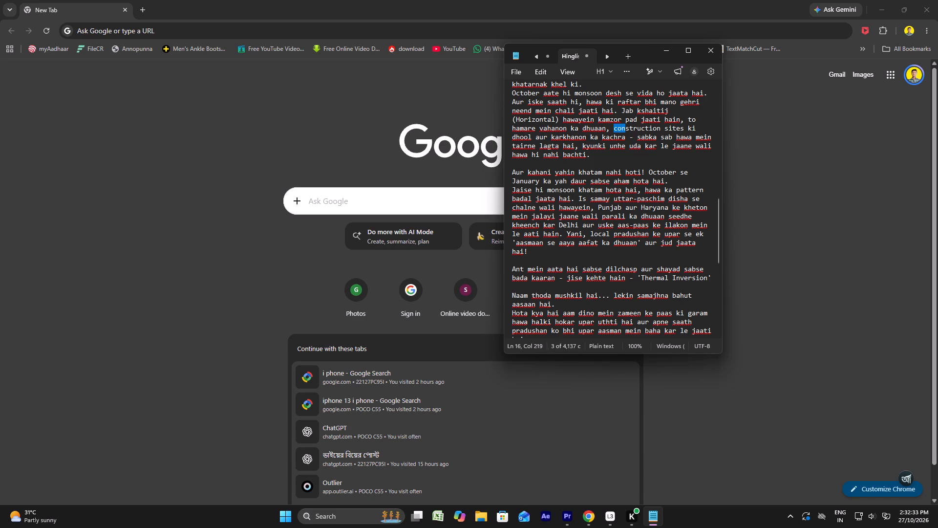
drag(628, 130, 642, 133)
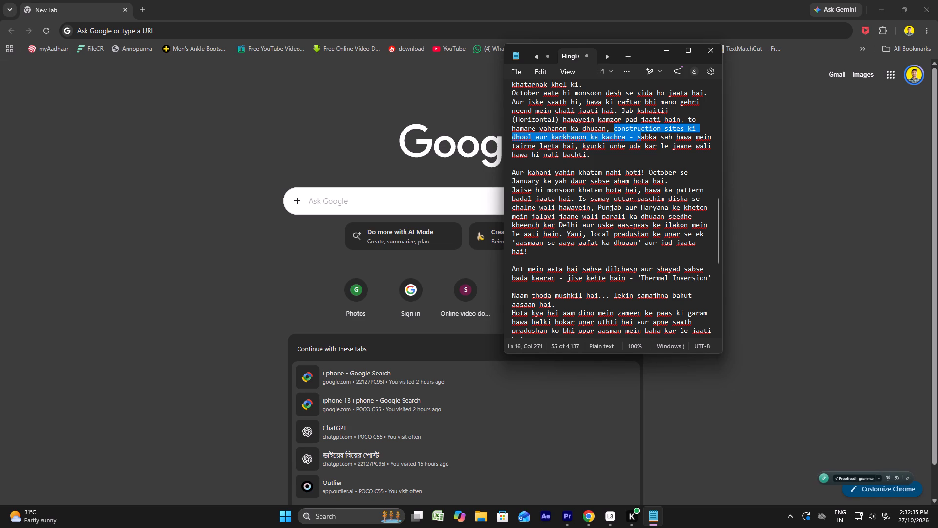
drag(642, 133, 665, 134)
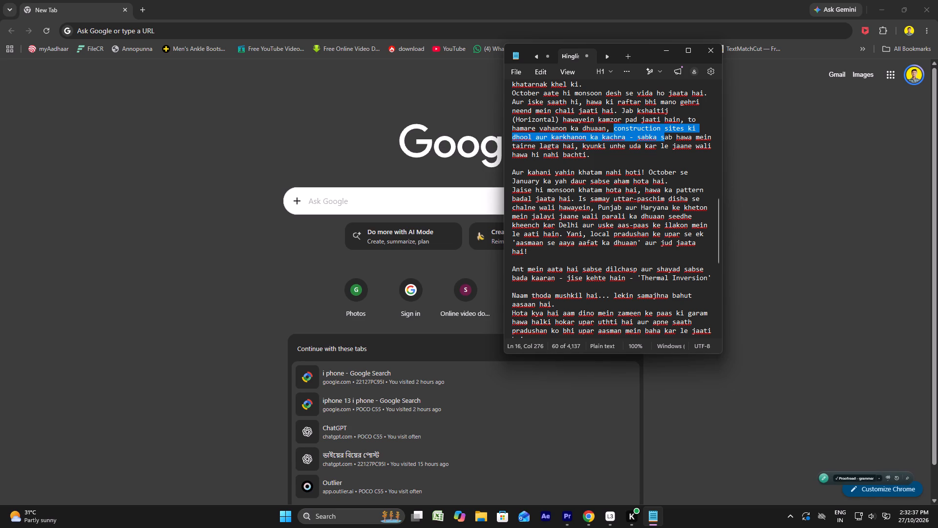
drag(665, 134, 675, 134)
drag(675, 134, 676, 134)
drag(676, 134, 687, 130)
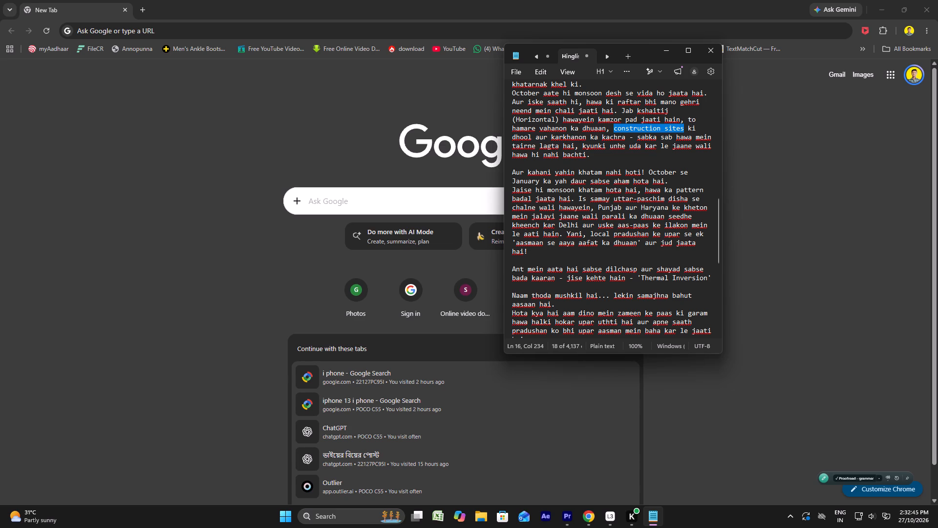
key(ctrl+x)
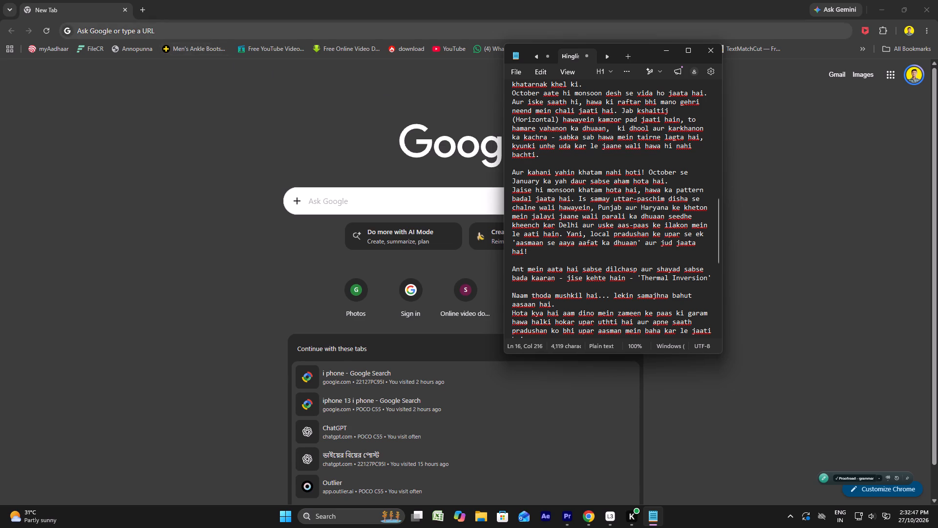
click(185, 34)
key(ctrl+c)
key(ctrl+v)
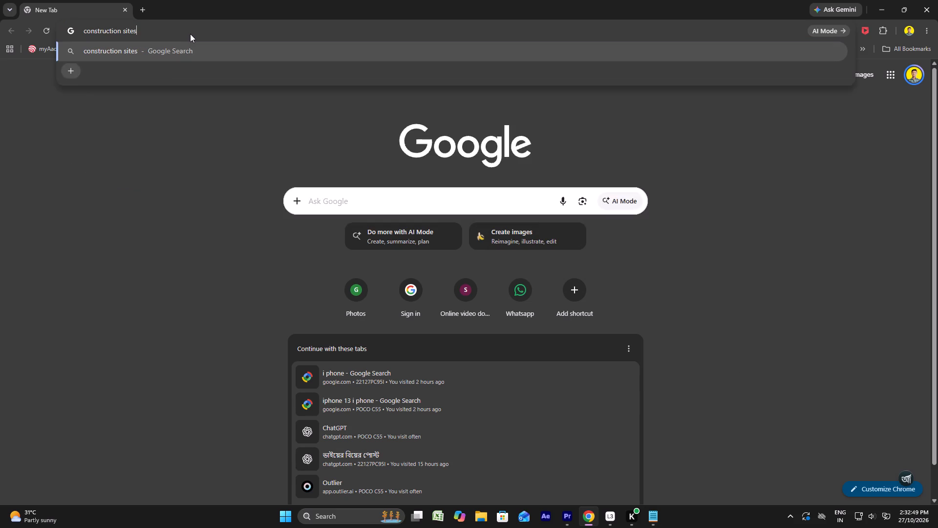
key(space)
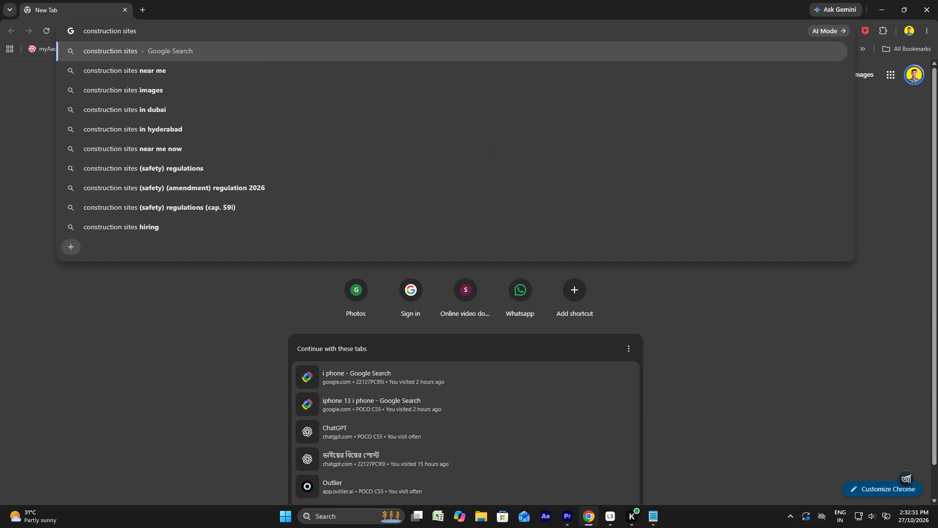
key(Return)
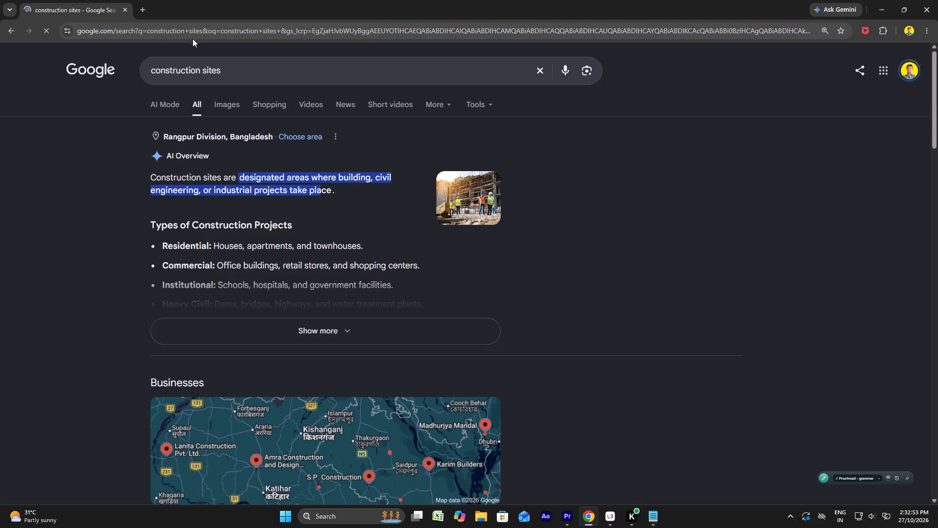
click(221, 103)
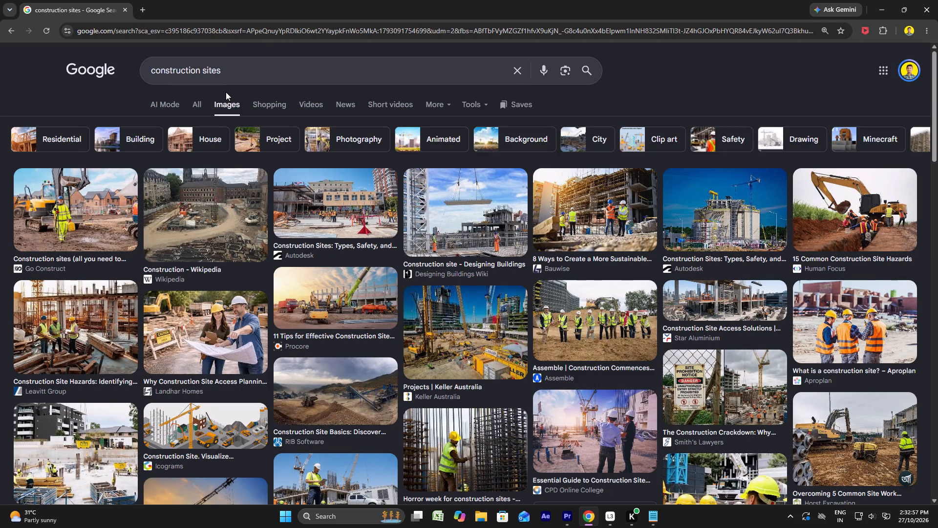
scroll(226, 92, down, 4)
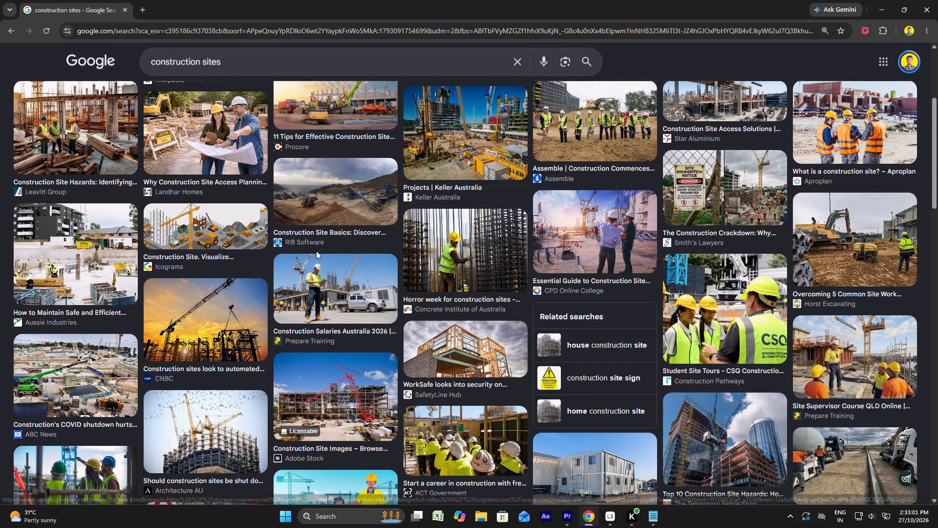
scroll(345, 252, down, 3)
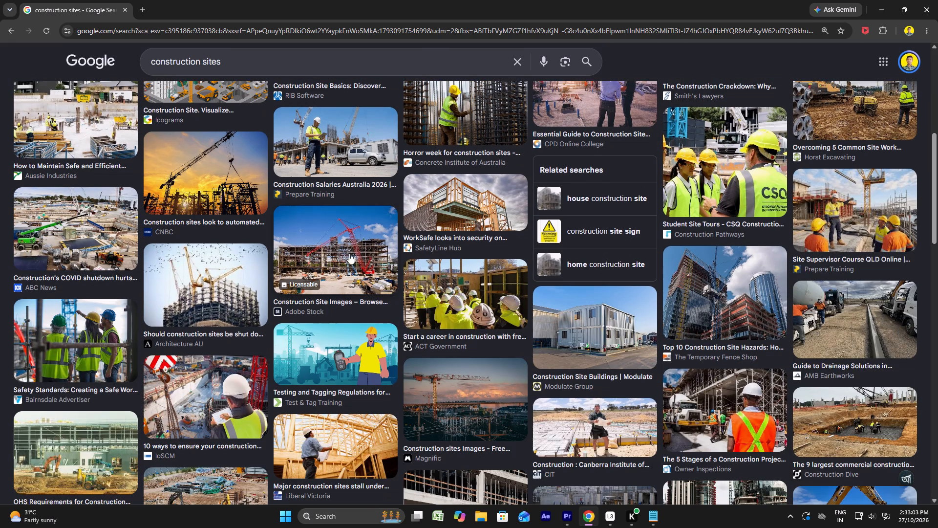
Switch to Premiere Pro and play the narration around the Delhi Pollution clip and the empty stretch after it.
click(570, 513)
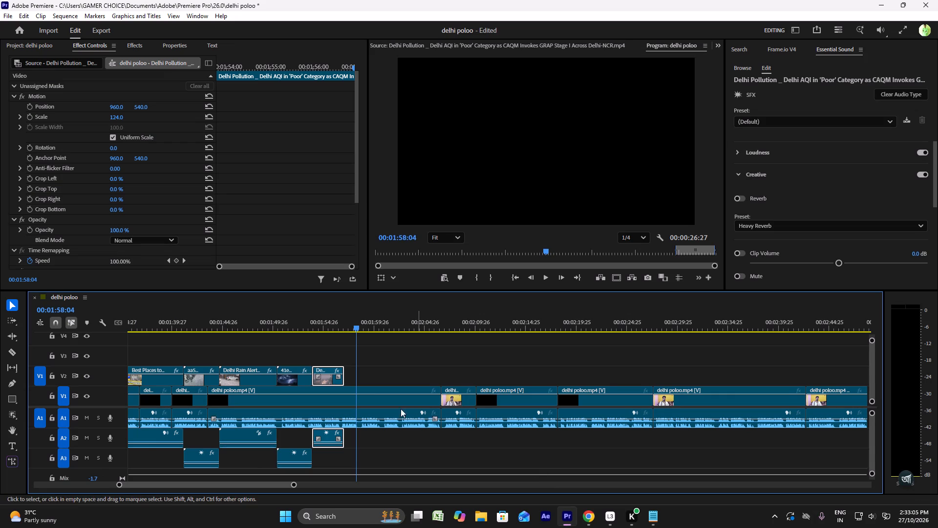
click(339, 323)
key(space)
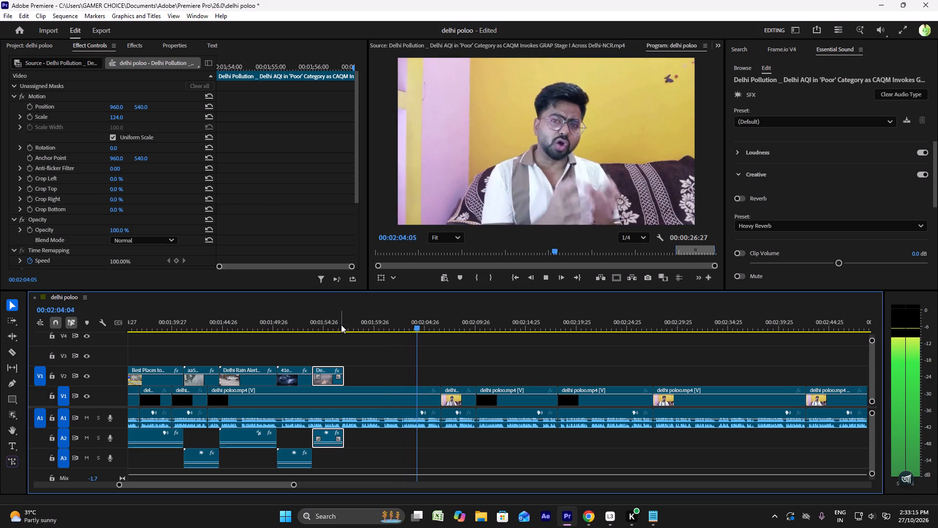
click(330, 315)
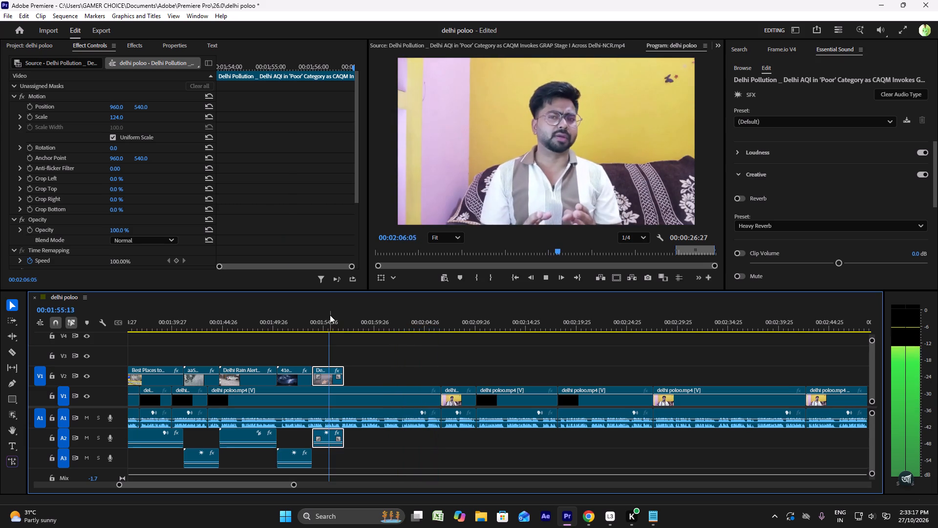
key(space)
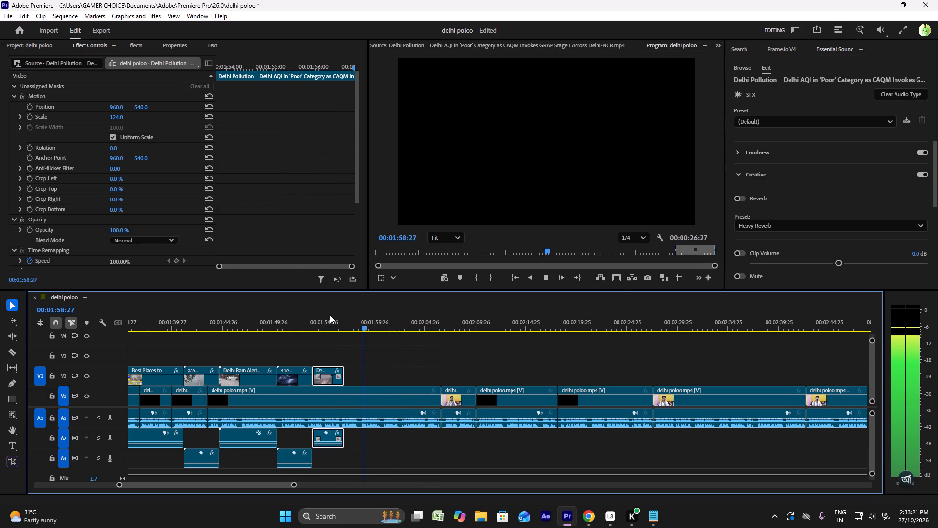
click(324, 319)
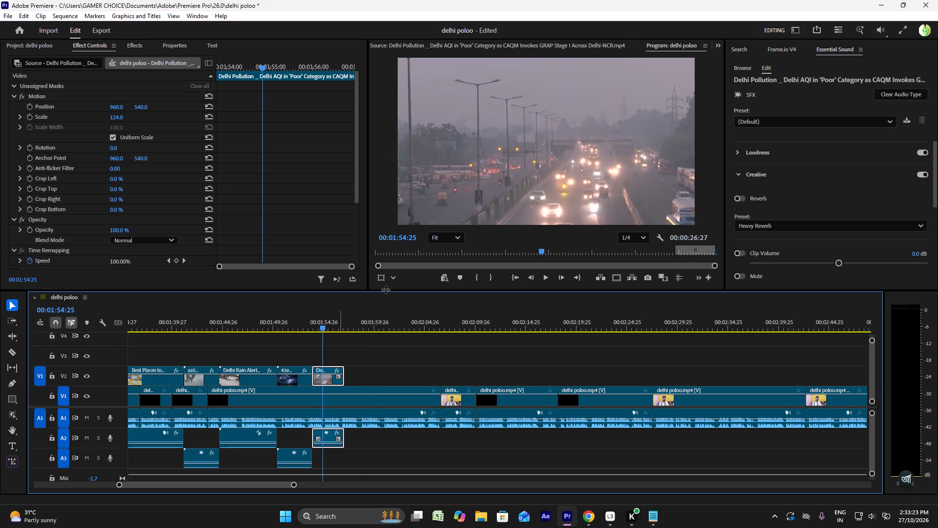
click(544, 282)
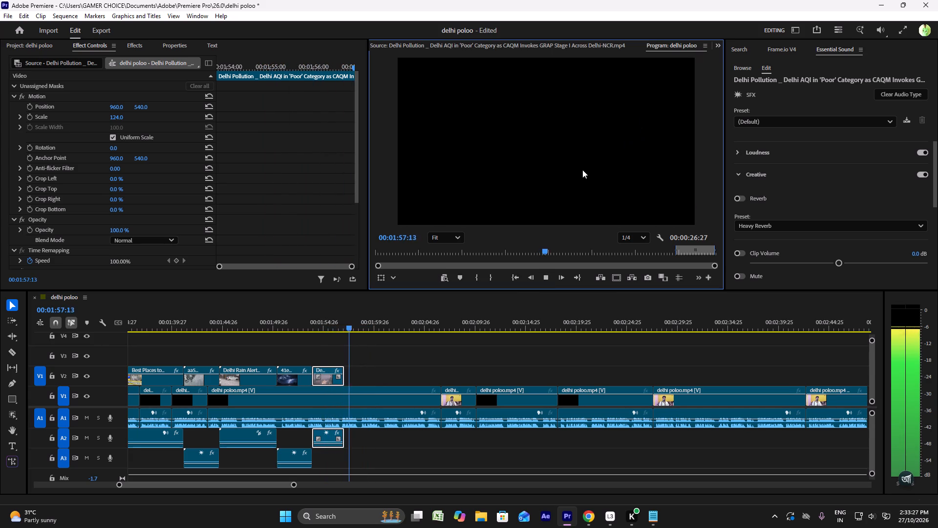
click(329, 324)
key(space)
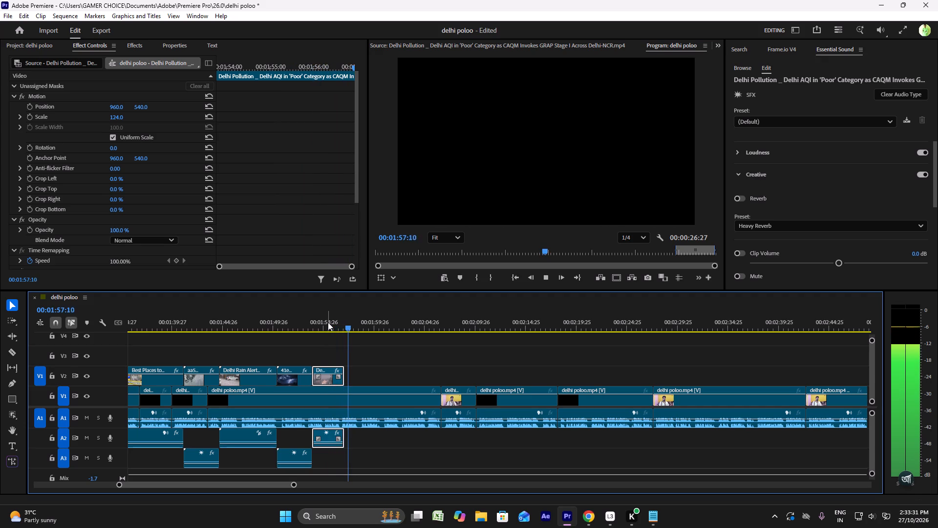
click(315, 310)
click(308, 321)
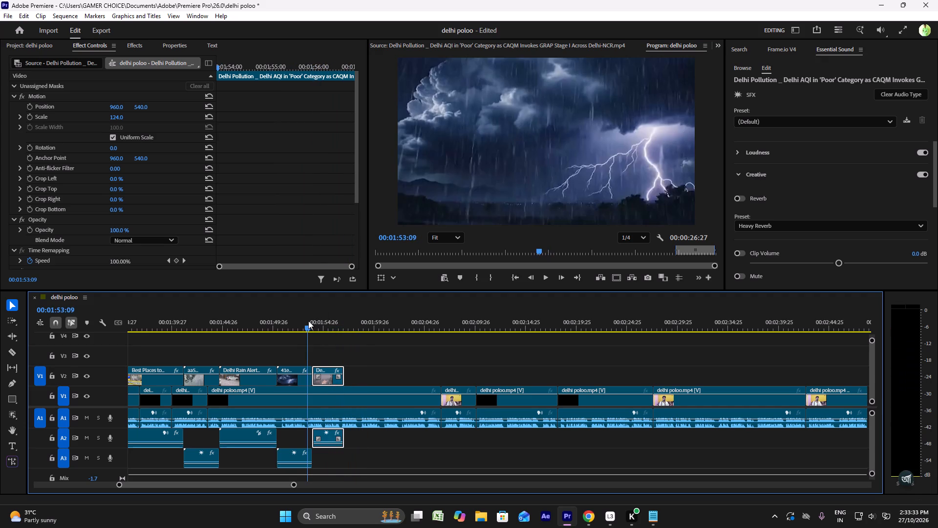
key(space)
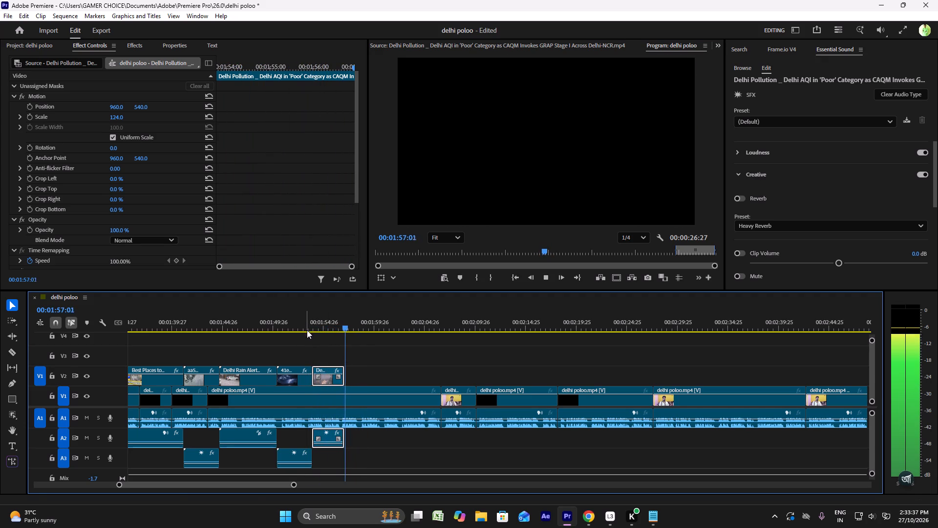
key(space)
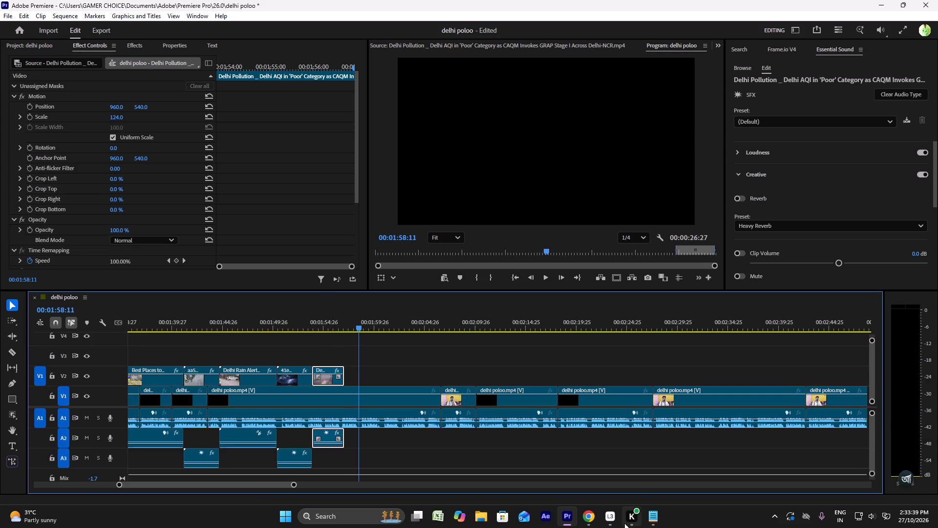
Return to the script in Notepad and restore the cut phrase "construction sites" in its original place.
click(586, 524)
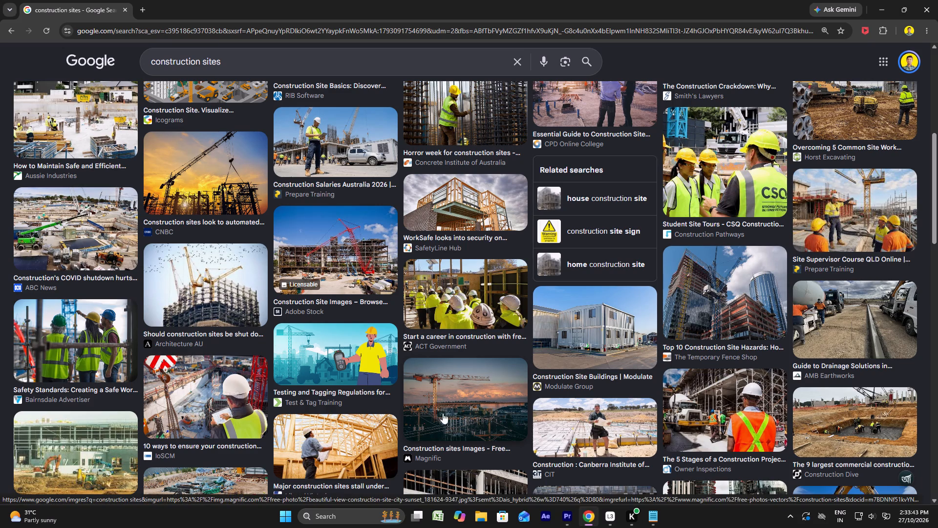
click(243, 62)
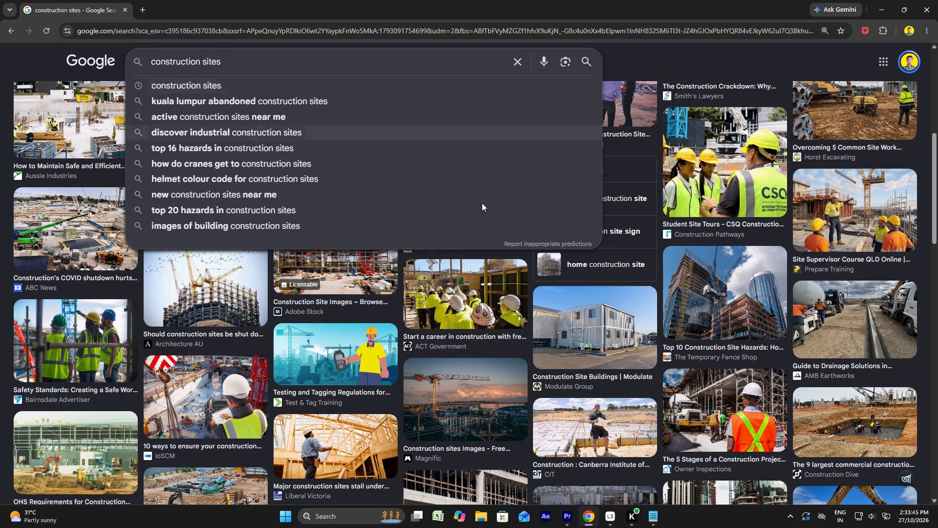
click(650, 512)
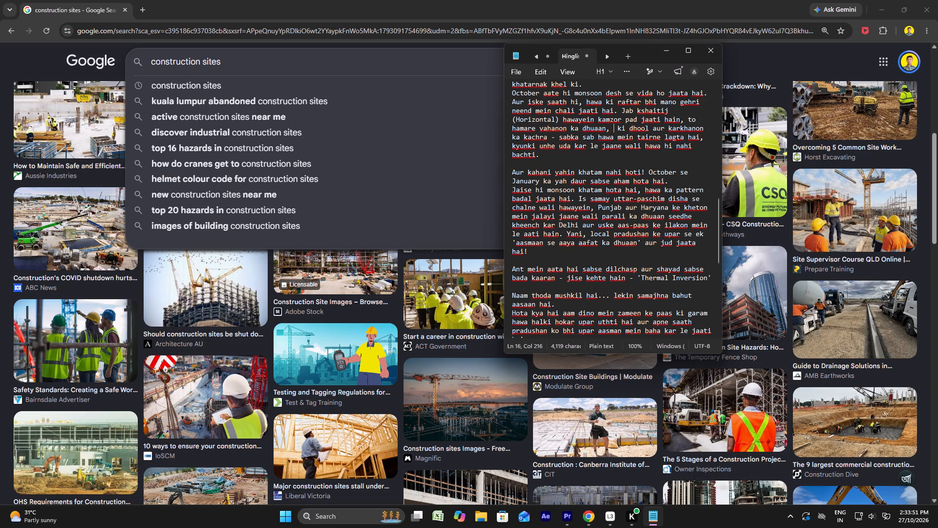
key(ctrl+v)
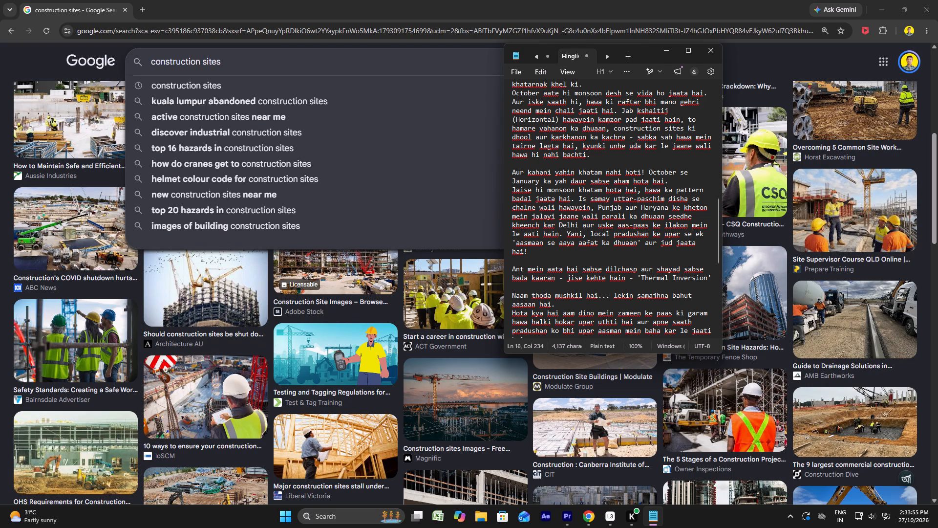
Copy "karkhanon ka kachra" from the script, search Google Images for it in Chrome, and browse the pictures.
drag(551, 137, 553, 137)
drag(553, 137, 625, 140)
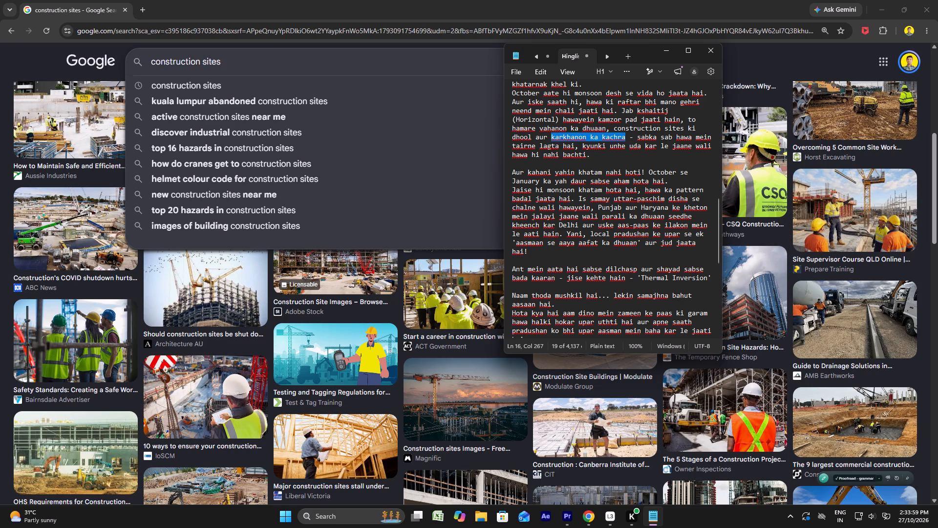
key(ctrl+c)
drag(247, 59, 132, 56)
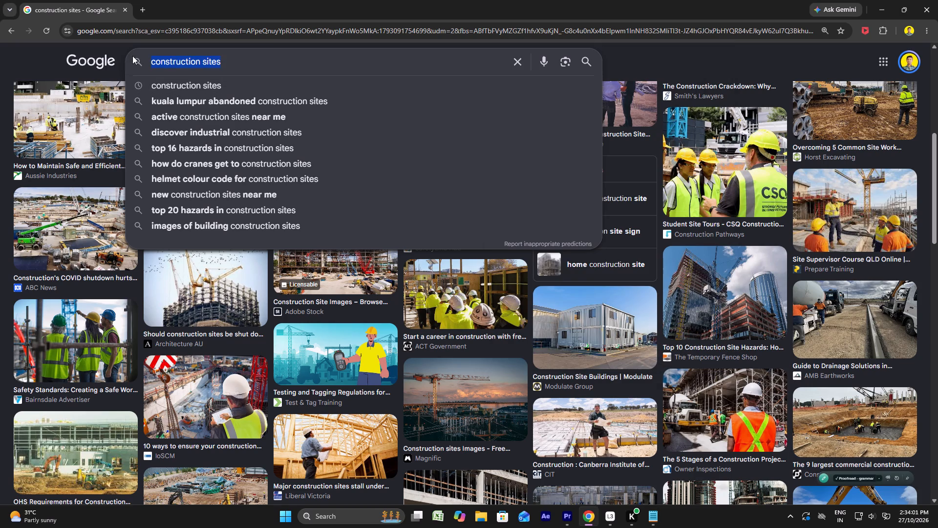
drag(132, 56, 118, 55)
key(ctrl+v)
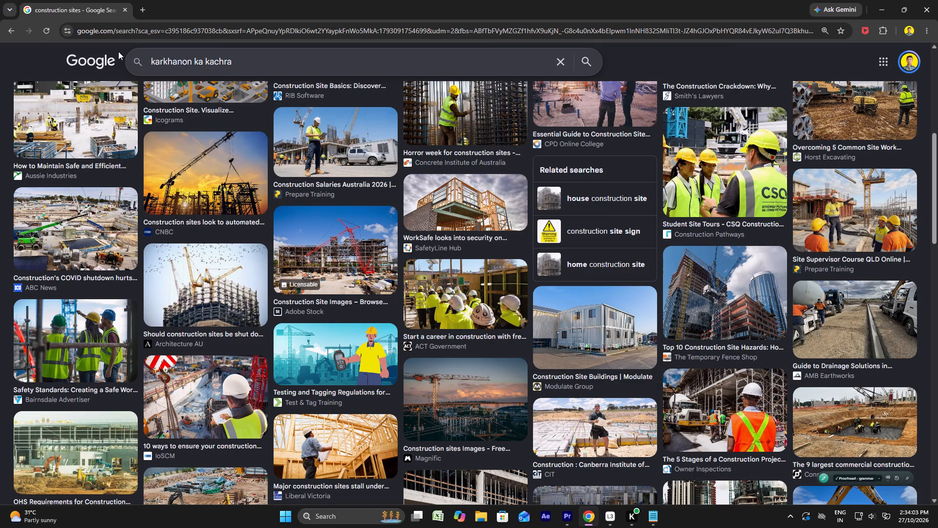
key(Return)
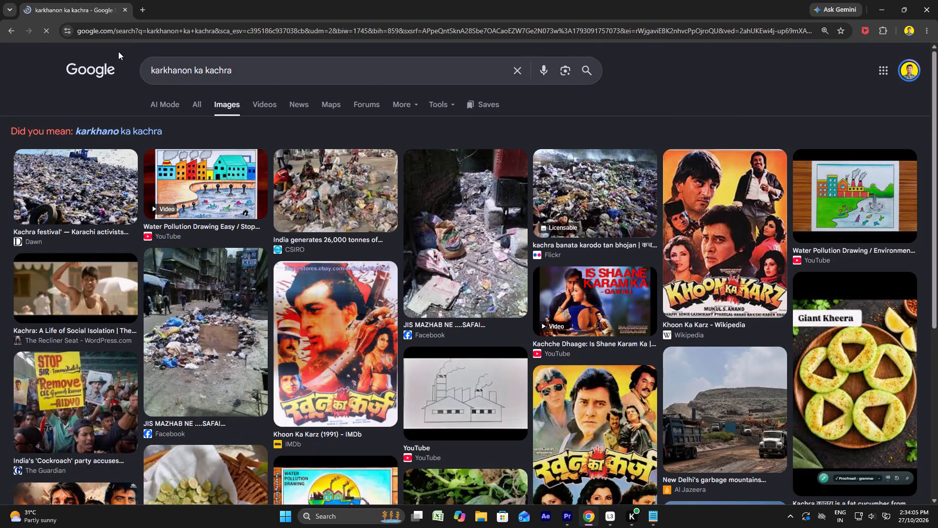
scroll(240, 164, down, 2)
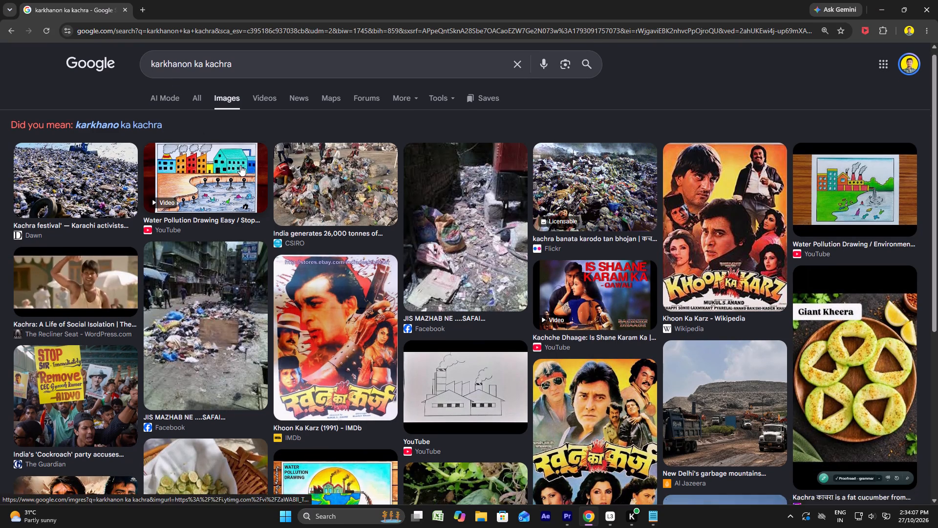
scroll(240, 165, down, 5)
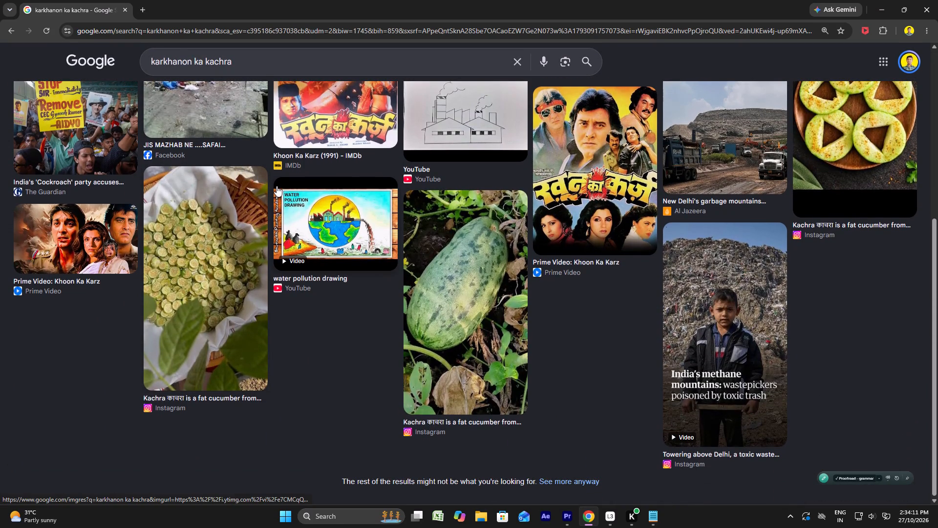
Minimize Chrome and Premiere Pro, open Proton VPN from the desktop, disconnect the VPN, and close its window.
click(881, 10)
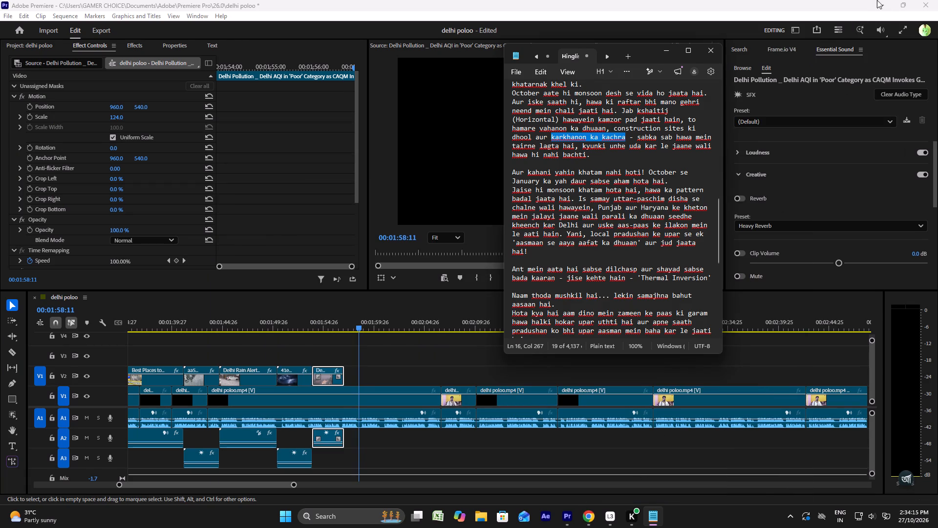
click(883, 0)
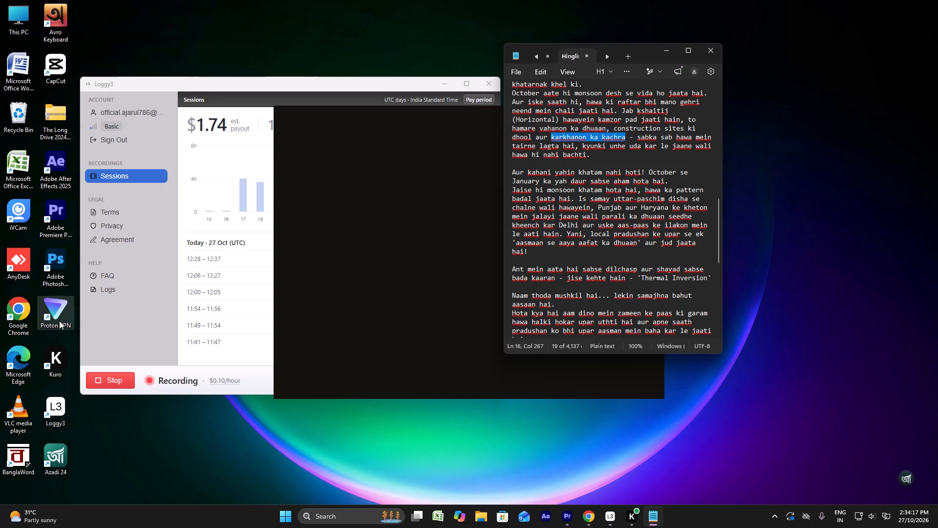
double_click(59, 321)
click(601, 187)
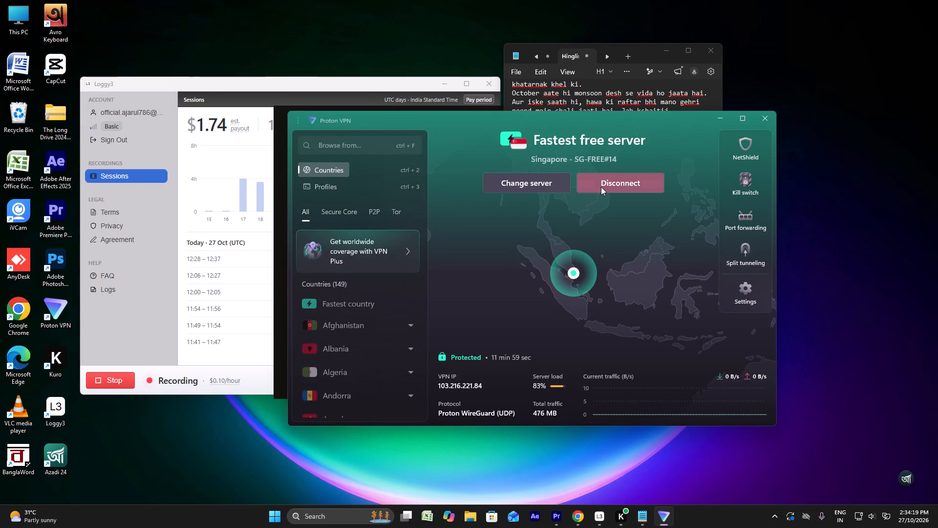
click(755, 121)
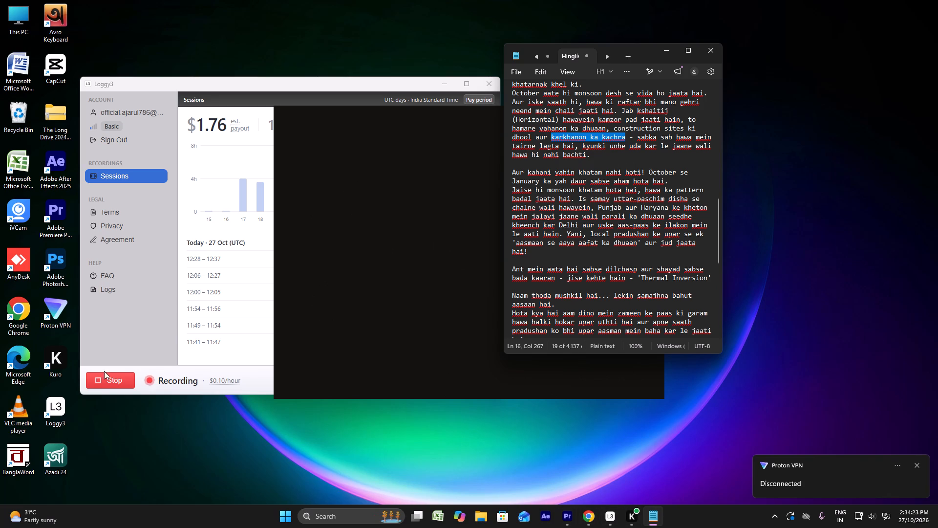
Stop the current recording session in Loggy3 and start a new one.
click(108, 376)
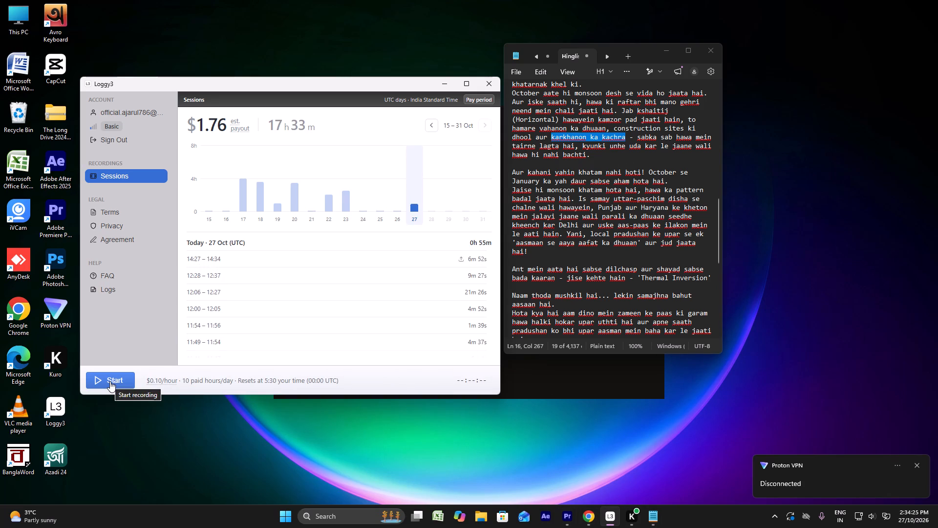
click(110, 382)
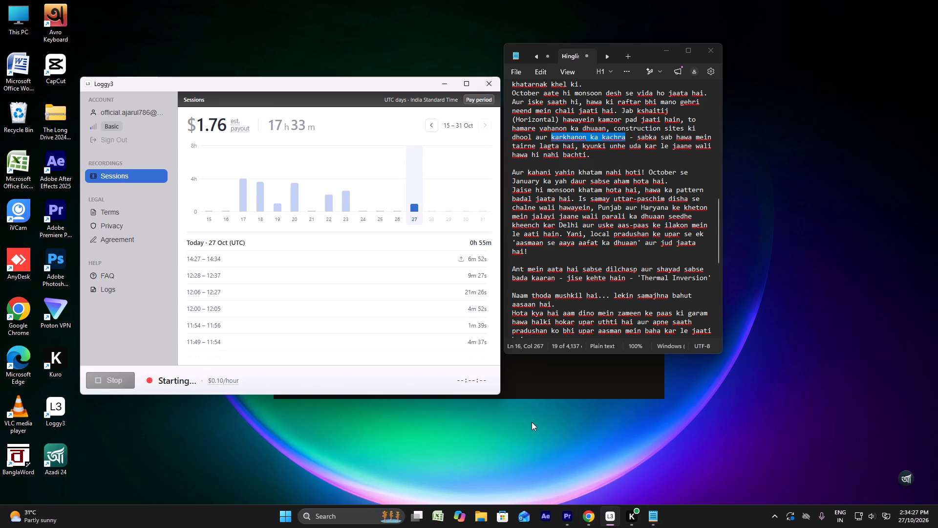
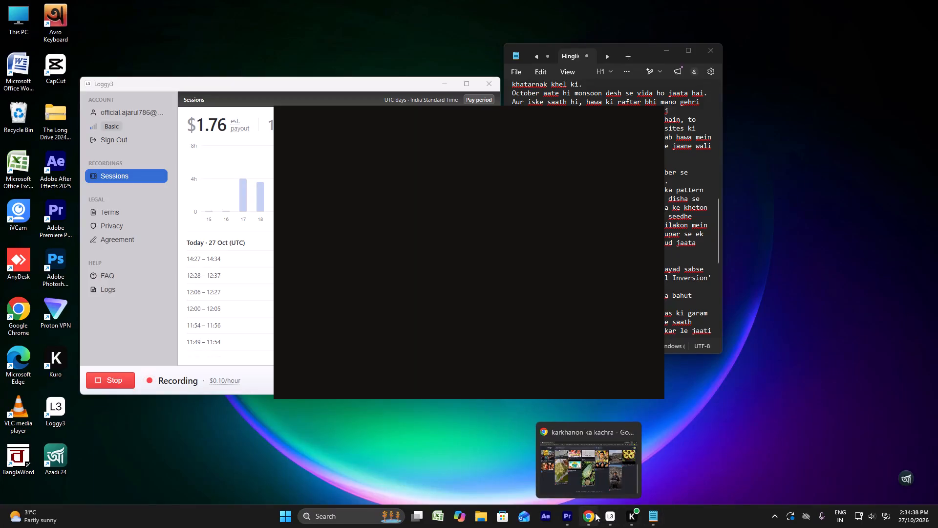
Return to Chrome and extend the Google Images search to "karkhanon ka kachra pintres".
click(595, 513)
click(266, 60)
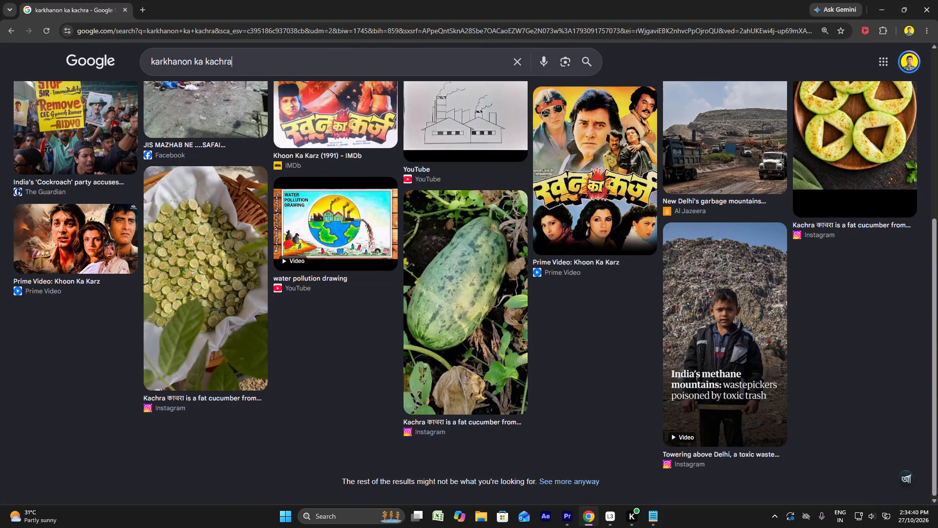
key(space)
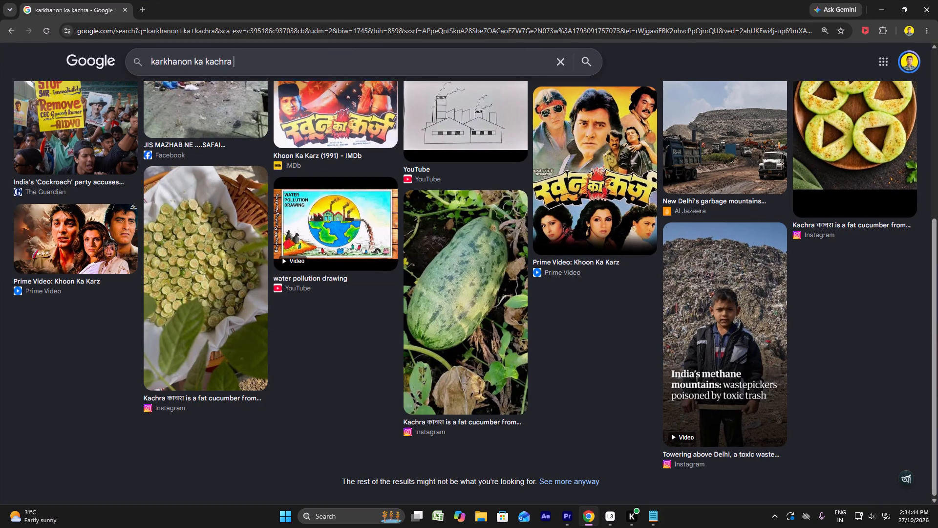
key(p)
key(o)
key(BackSpace)
key(i)
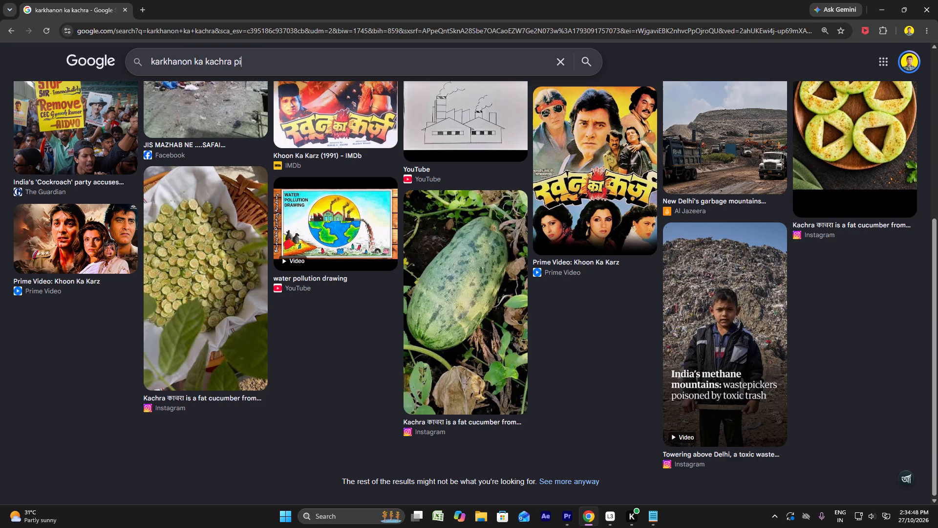
key(m)
key(BackSpace)
key(n)
key(y)
key(BackSpace)
key(t)
key(r)
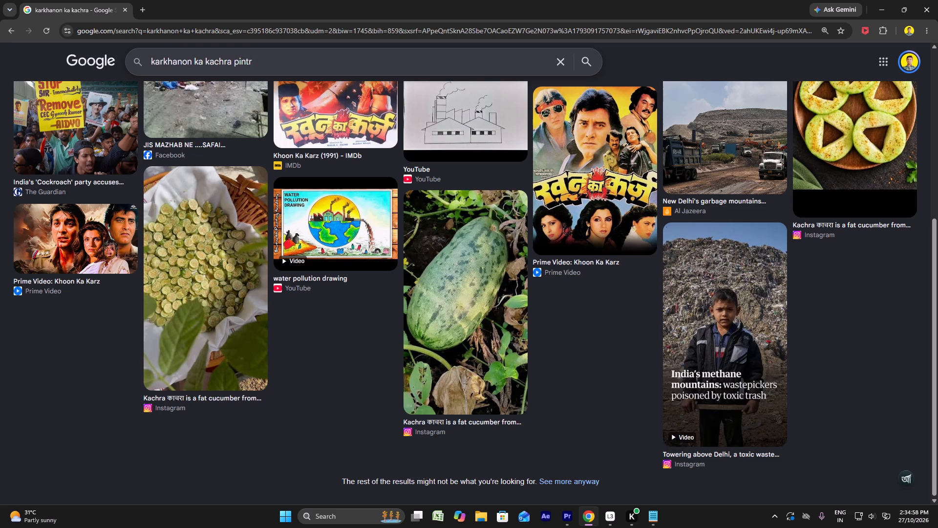
key(e)
key(s)
key(Return)
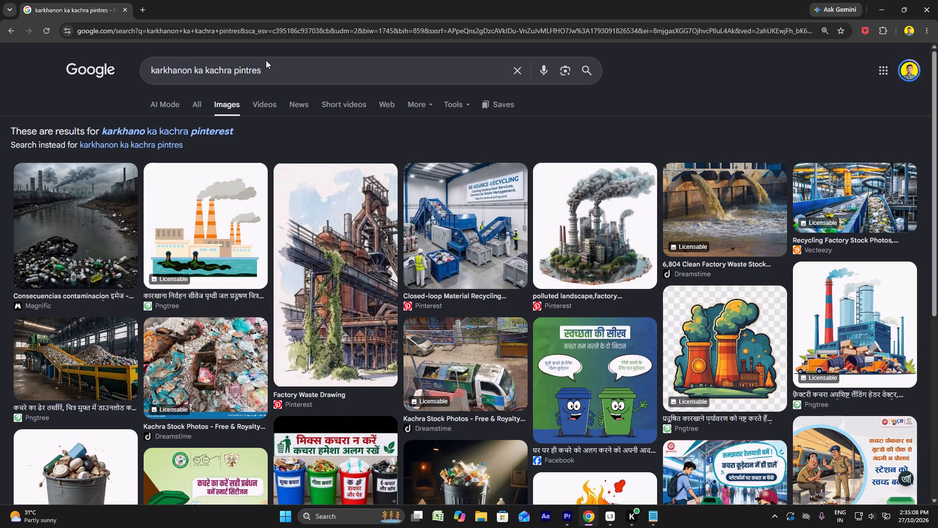
Open the Factory Waste Drawing result on Pinterest, search Pinterest for "karkhanon ka kachra", and browse the pins for factory waste pictures.
click(311, 392)
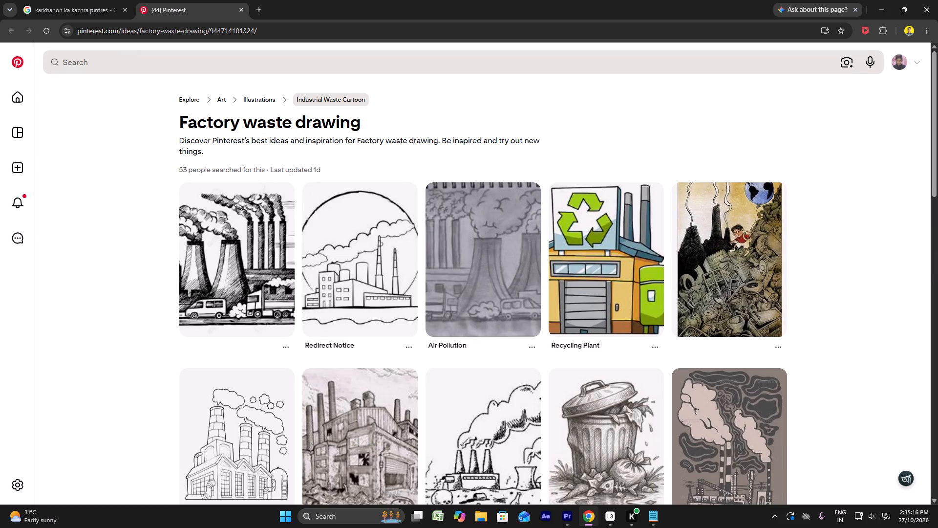
click(194, 100)
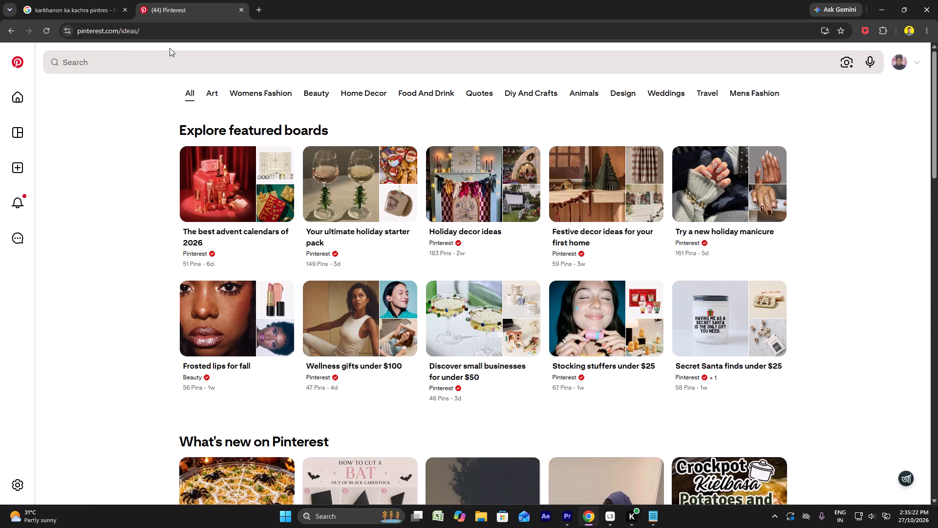
click(117, 56)
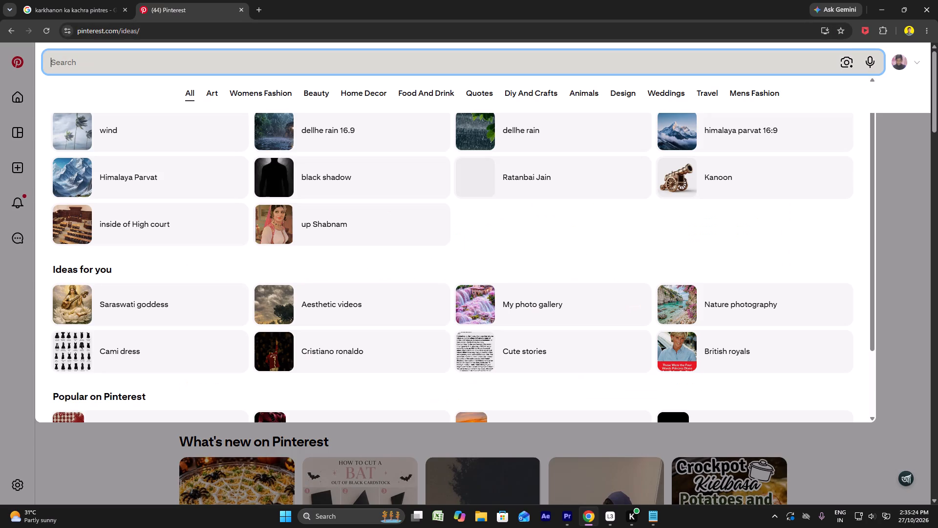
key(ctrl+v)
key(Return)
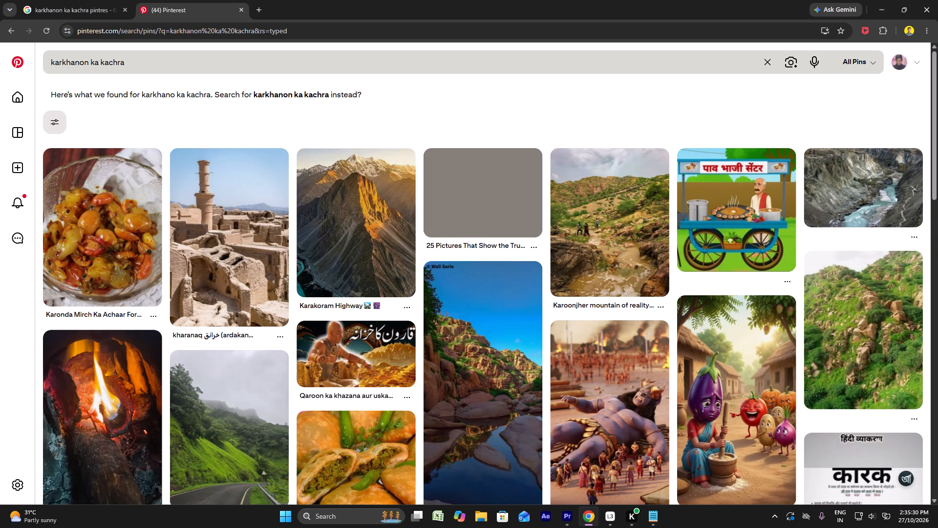
scroll(216, 141, down, 5)
scroll(243, 193, down, 5)
scroll(272, 244, down, 3)
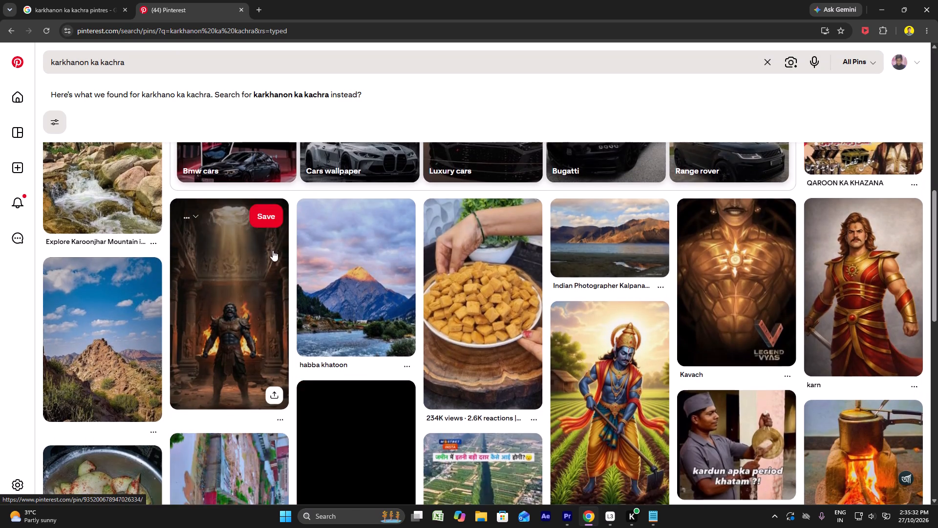
scroll(273, 250, down, 2)
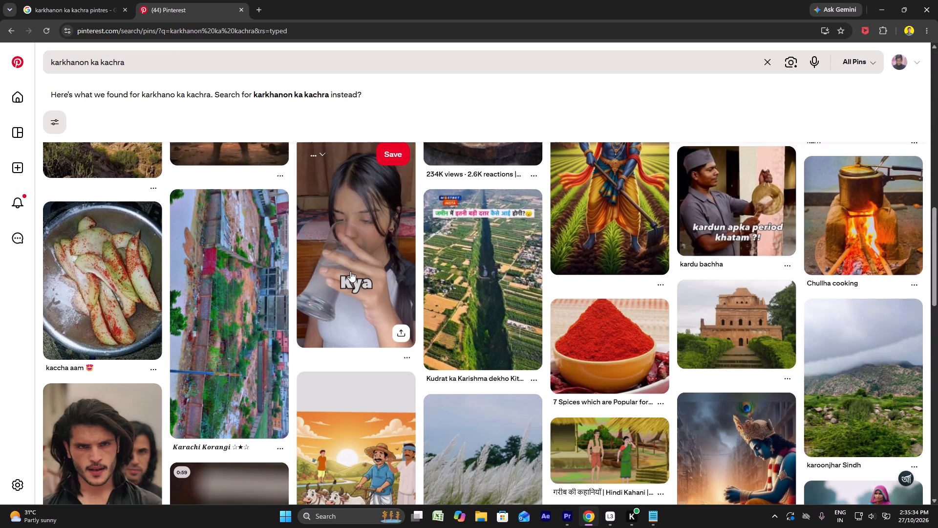
scroll(311, 277, down, 4)
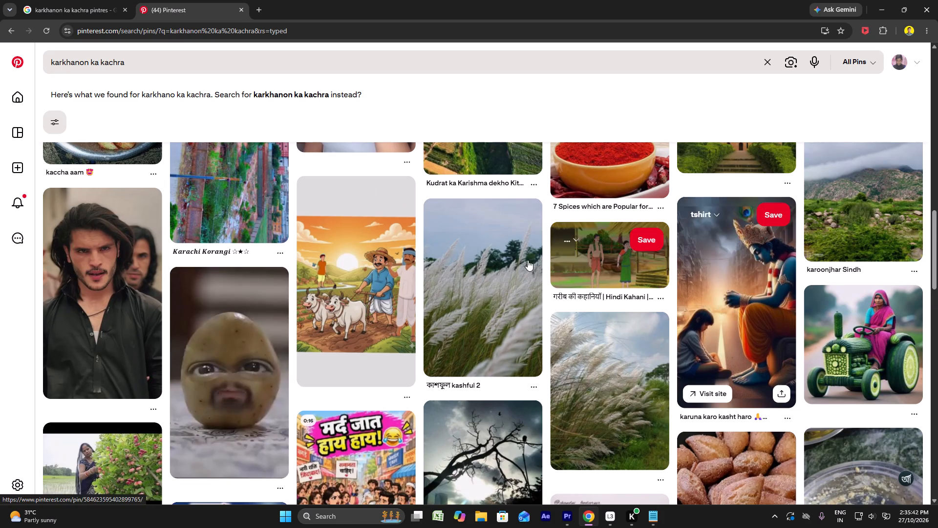
scroll(526, 262, down, 5)
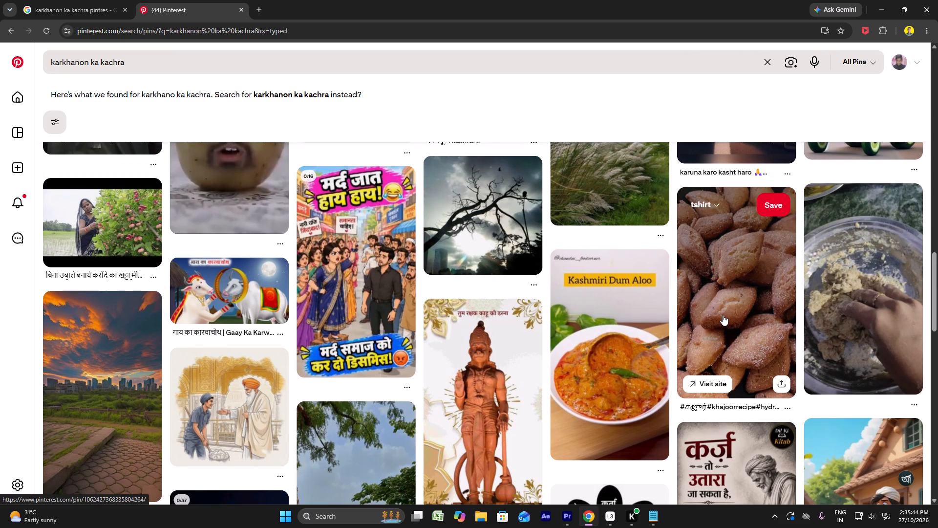
scroll(230, 220, up, 2)
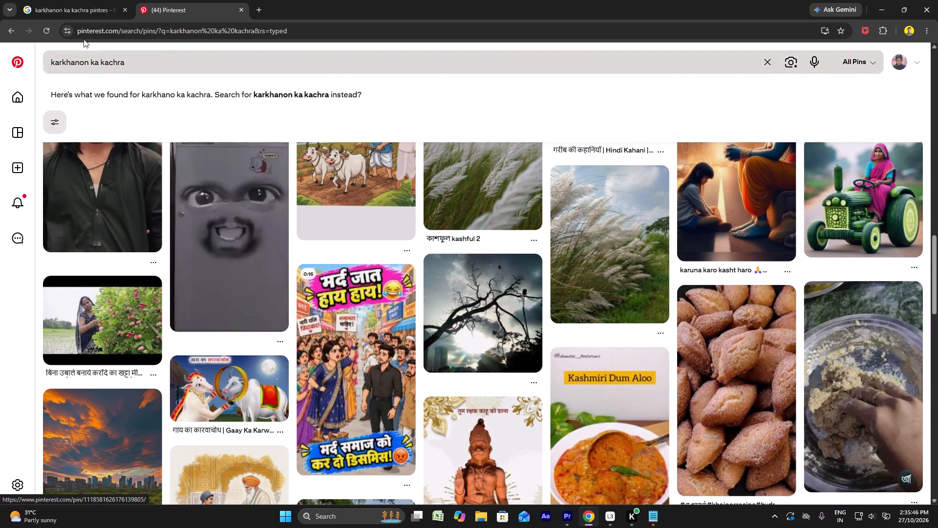
Return to the Google Images results and, from the polluted river picture's related images, save the smoking-factory and littered-water photo to Downloads.
click(76, 4)
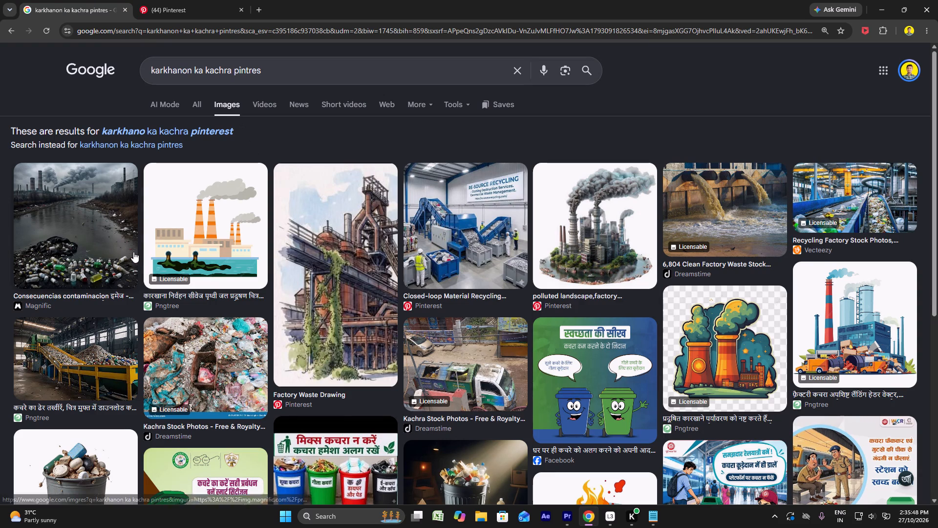
scroll(133, 252, up, 3)
click(77, 225)
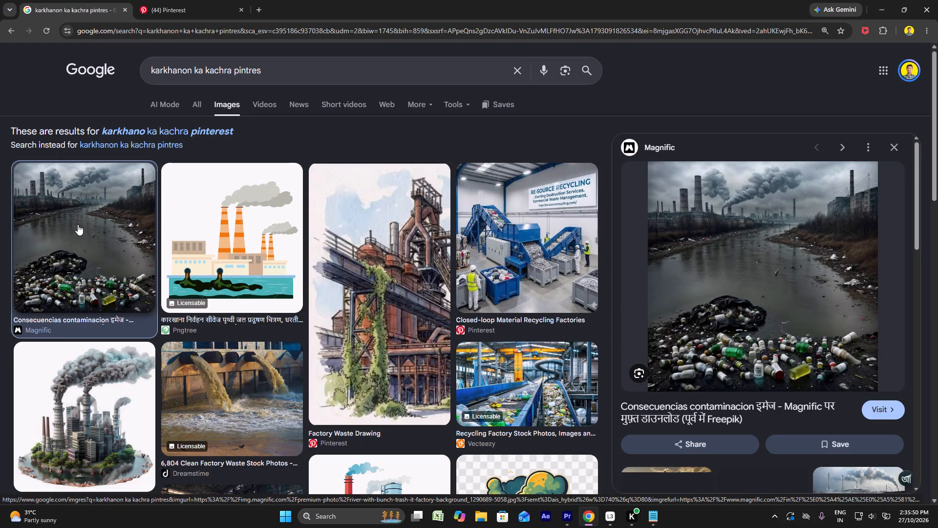
scroll(697, 320, down, 4)
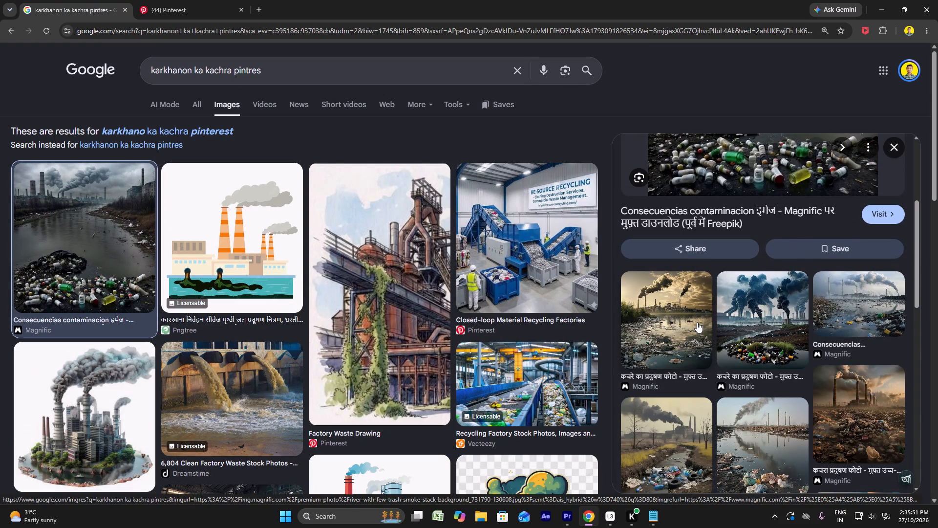
click(858, 298)
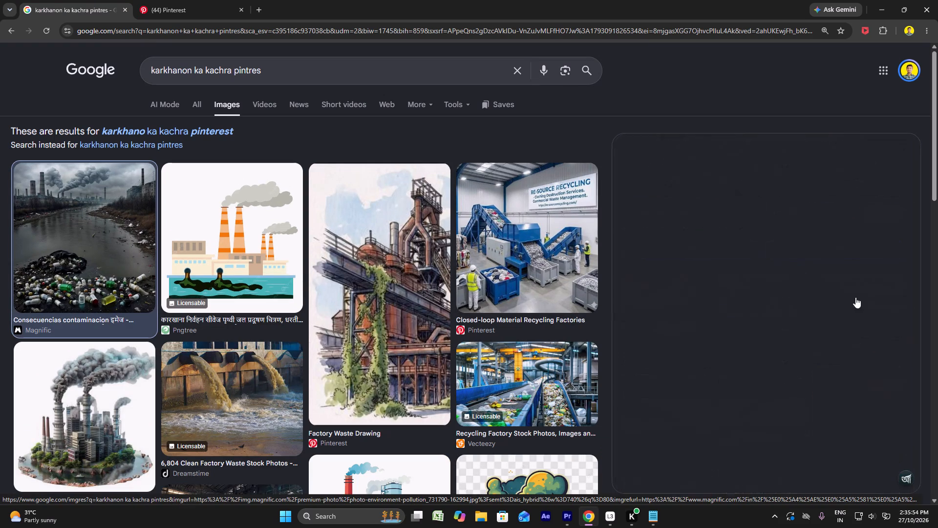
right_click(771, 283)
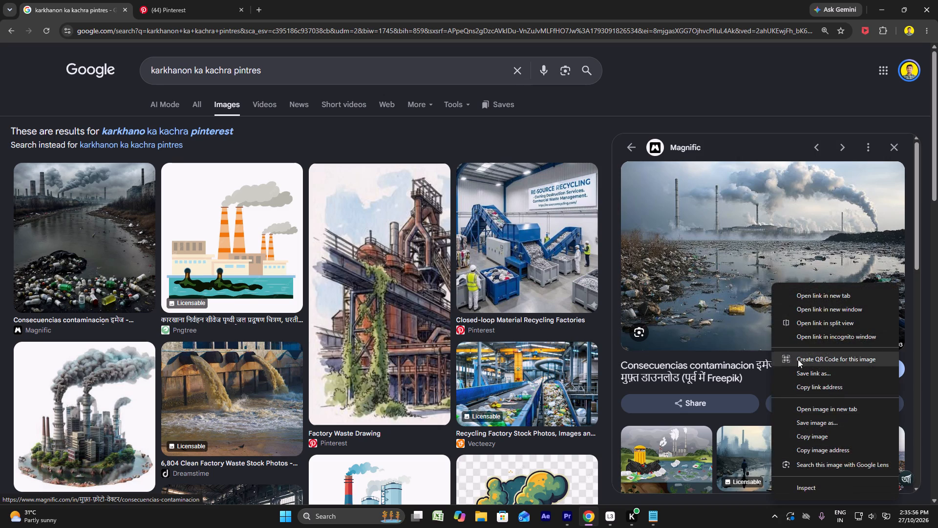
click(816, 427)
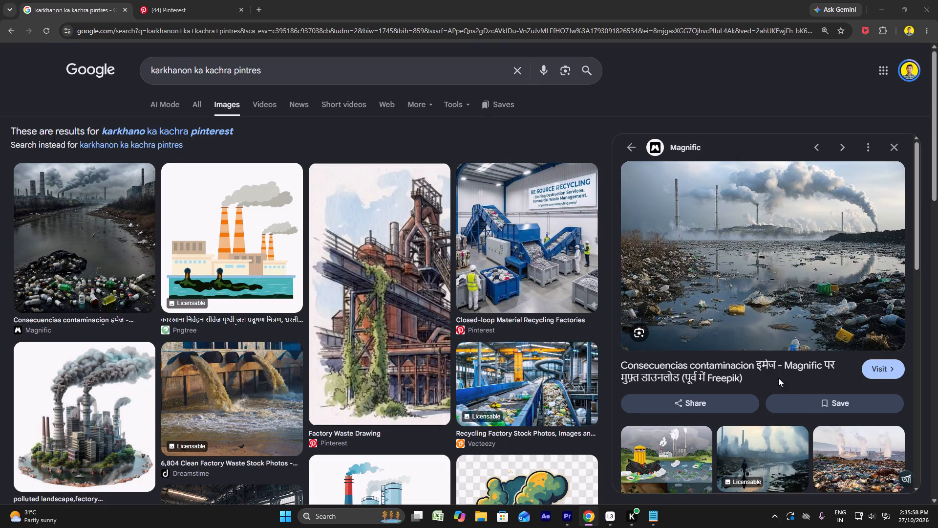
click(417, 320)
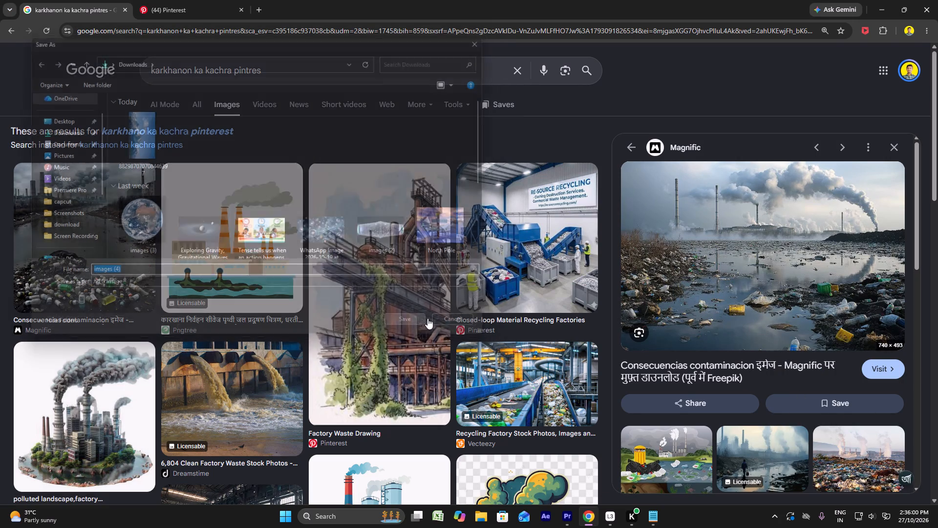
scroll(748, 361, down, 5)
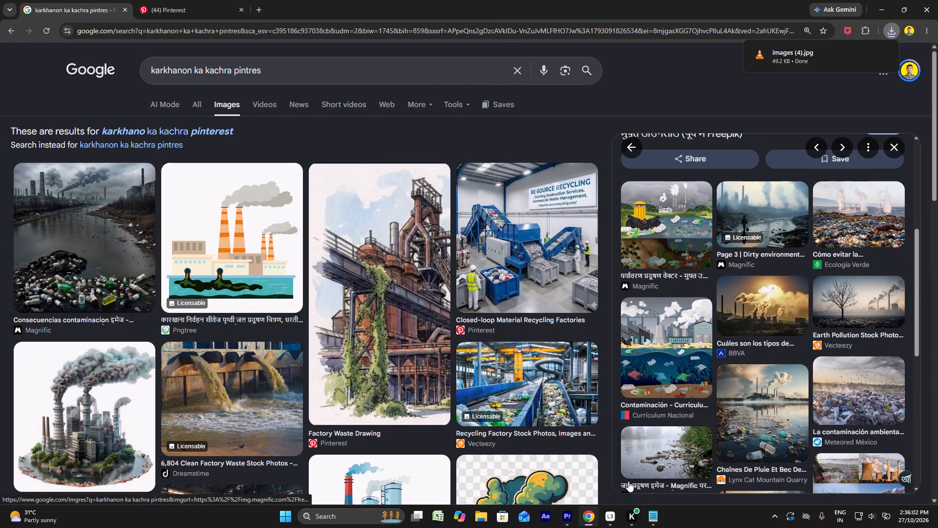
Switch to Premiere Pro, play the narration from the last B-roll clip, and import the saved factory waste image from Downloads into the project.
click(556, 518)
click(562, 515)
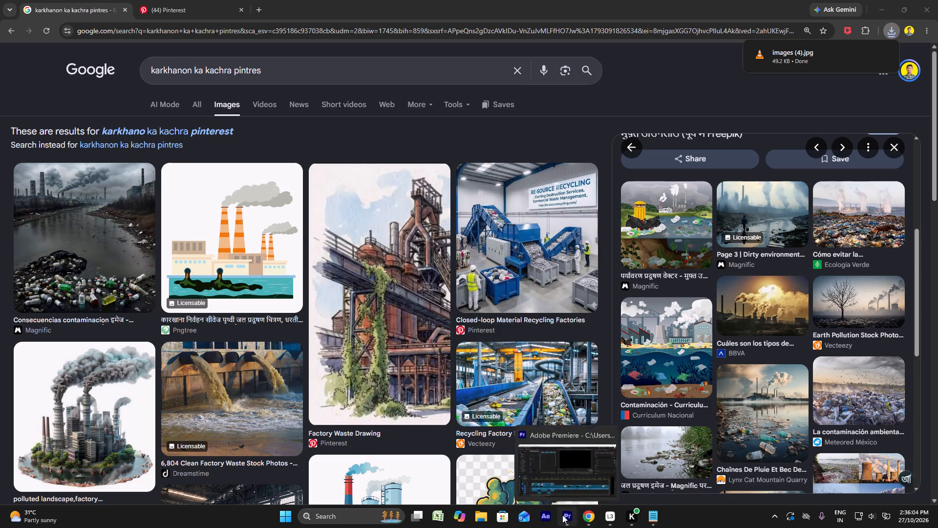
click(334, 324)
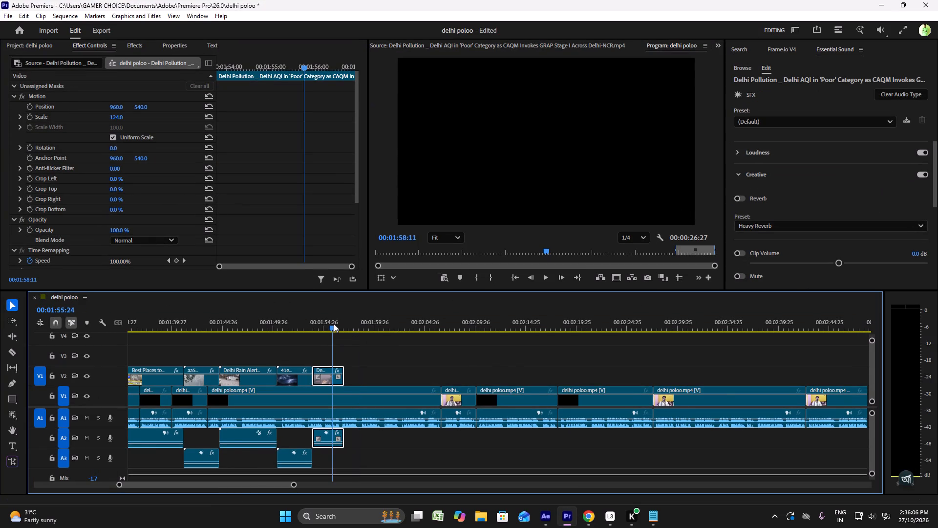
key(space)
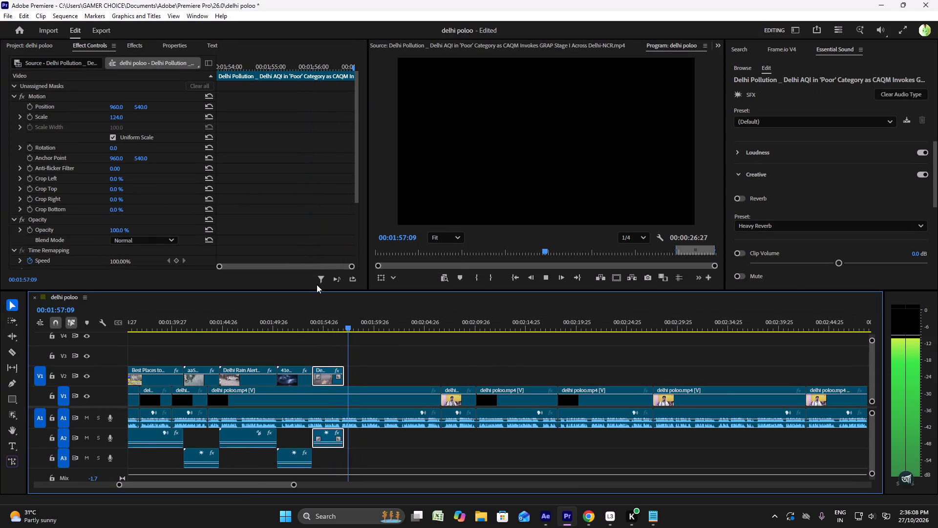
key(space)
click(12, 45)
scroll(218, 202, down, 5)
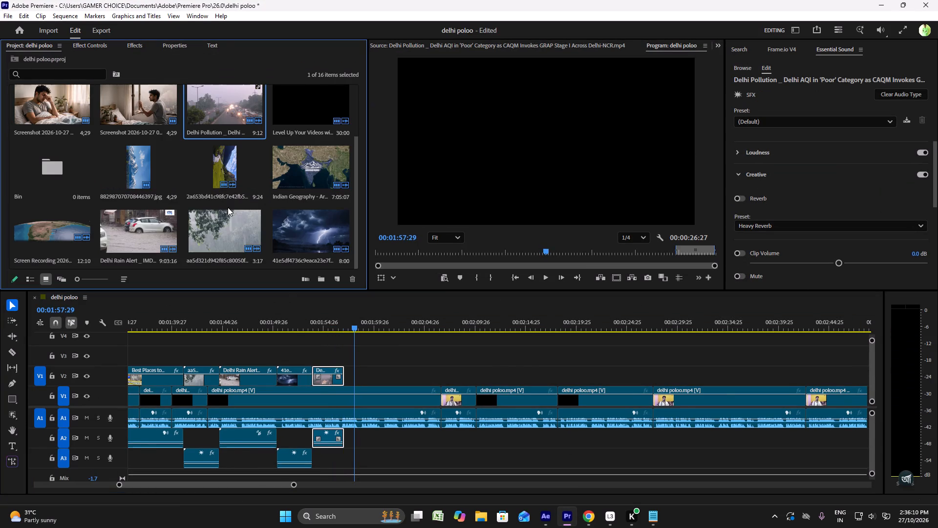
scroll(229, 213, down, 10)
double_click(268, 260)
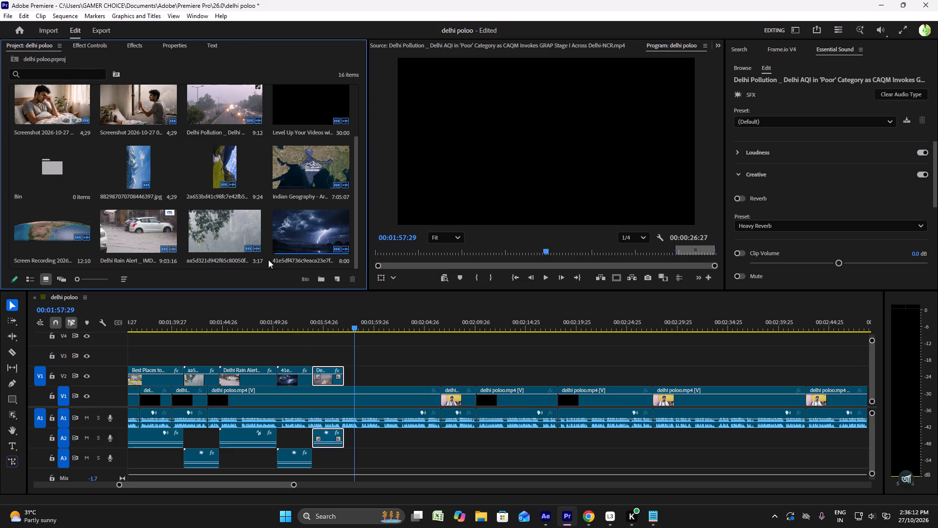
click(133, 126)
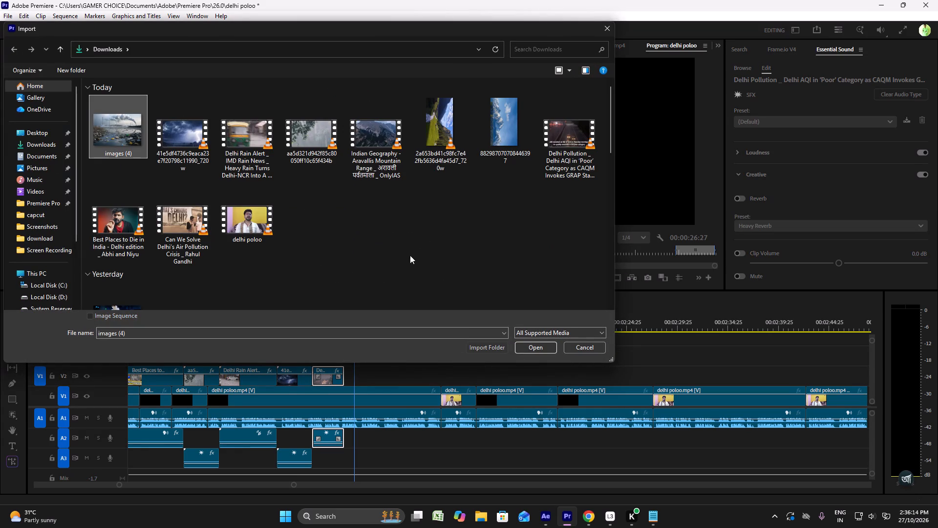
click(526, 343)
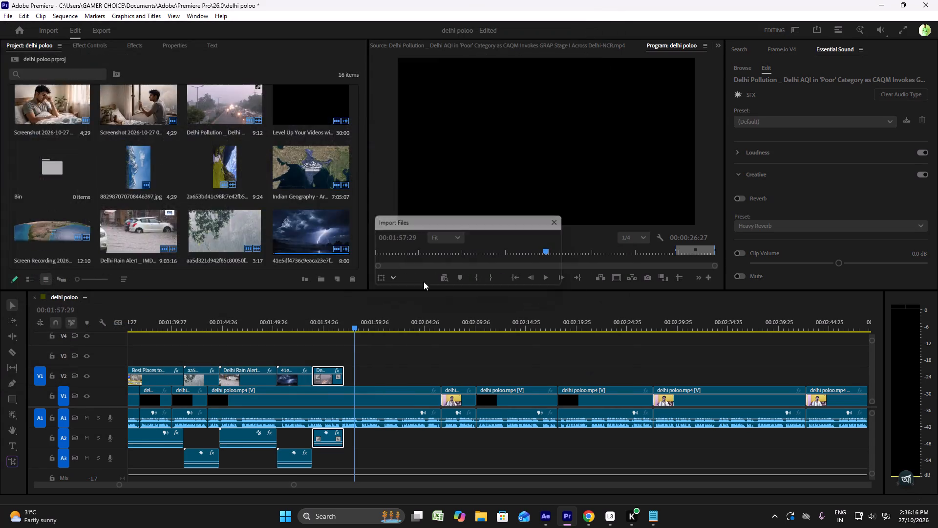
Place images (4).jpg on track V2 directly after the Delhi Pollution traffic clip.
click(219, 231)
drag(56, 221, 378, 344)
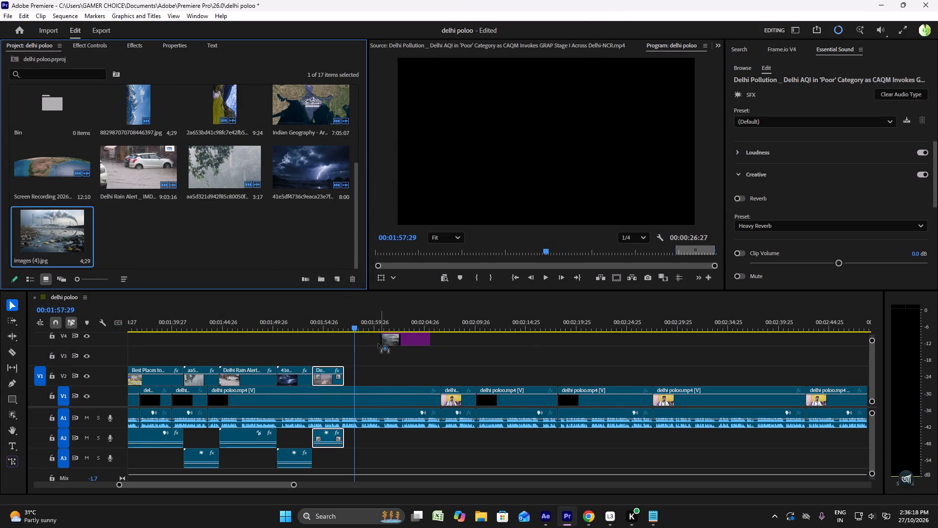
drag(378, 344, 348, 374)
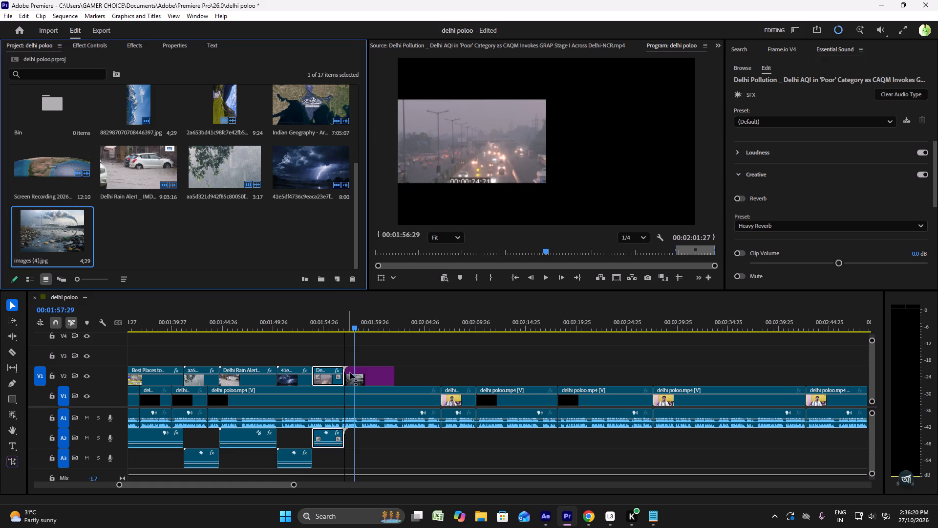
Play the transition into the factory waste image and set the image's Scale to 296 so it fills the frame.
click(339, 323)
click(357, 347)
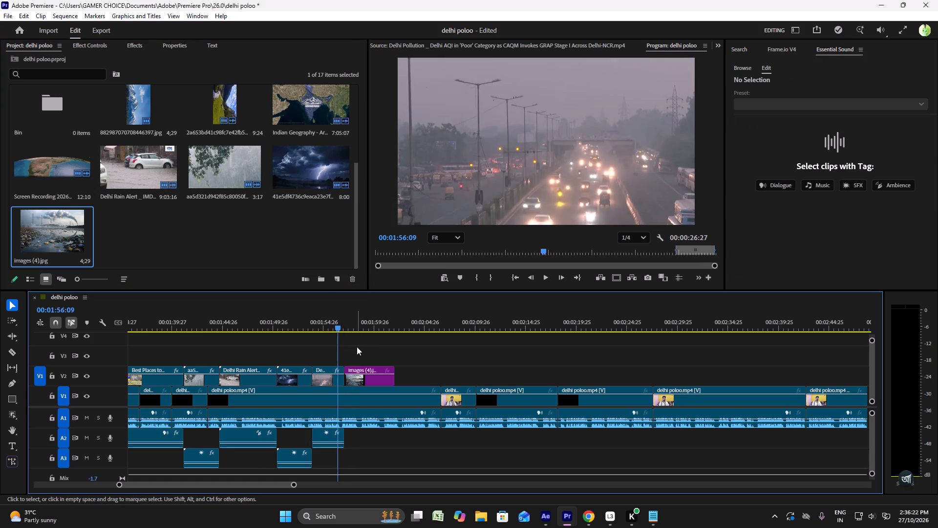
key(space)
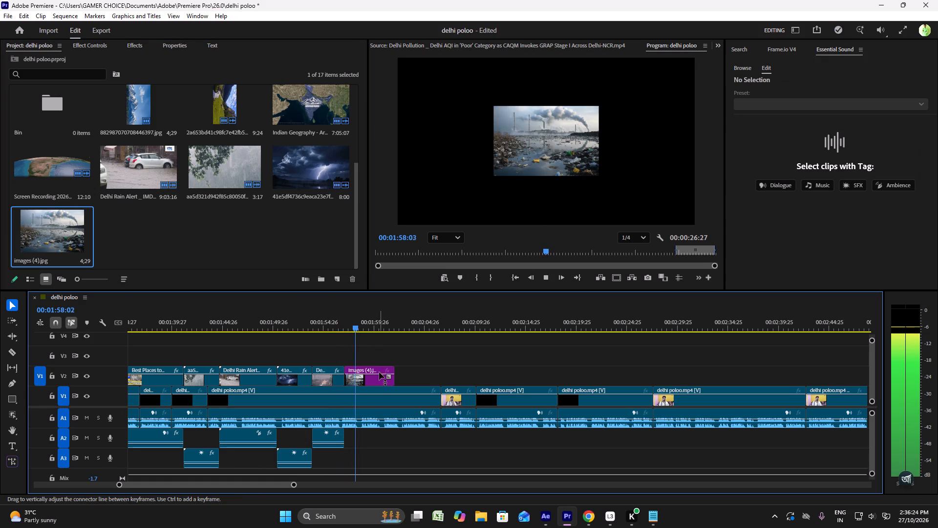
key(space)
click(379, 377)
click(75, 43)
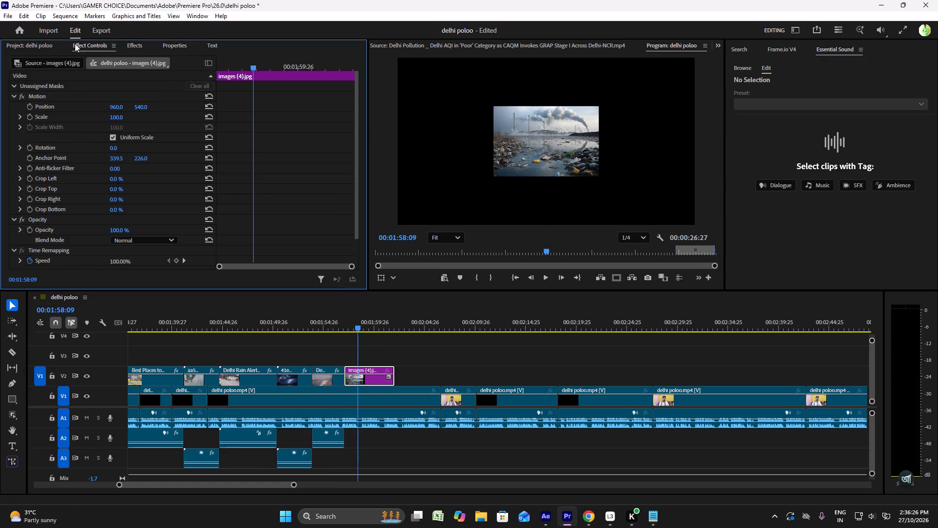
drag(119, 119, 141, 120)
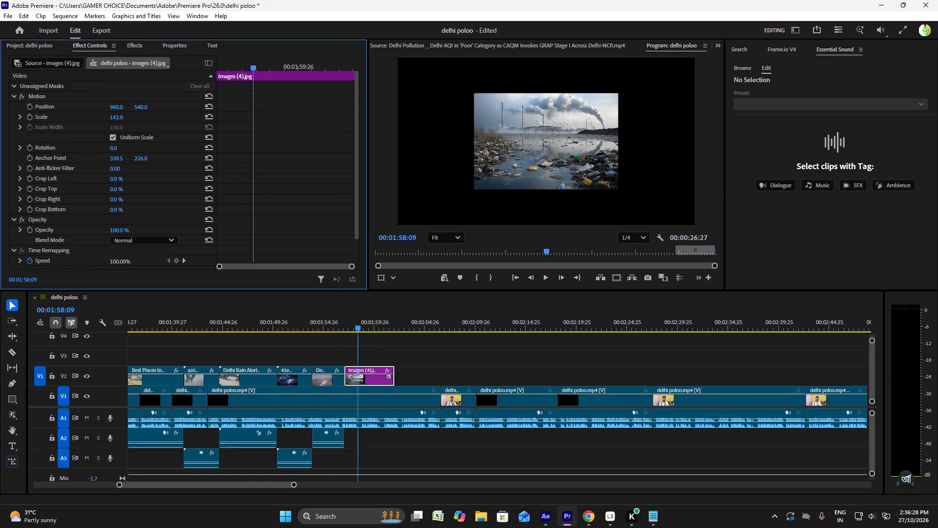
drag(141, 120, 218, 126)
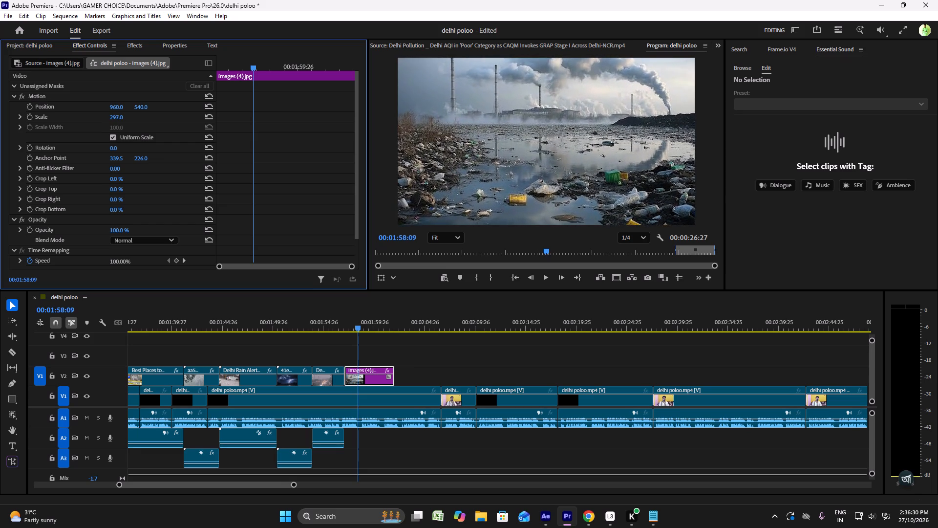
drag(218, 126, 218, 127)
Play the narration across the factory waste image and trim the image's end to about 00:02:01.
key(space)
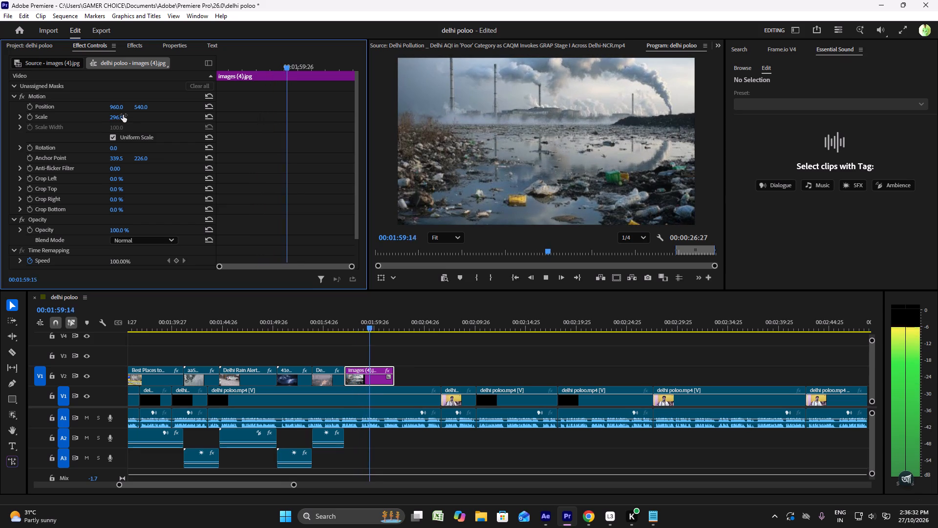
key(space)
click(340, 317)
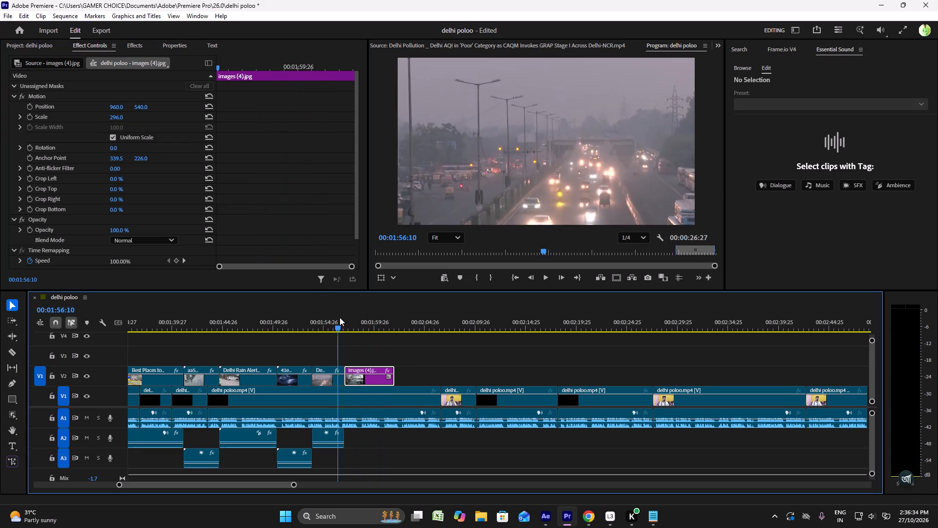
key(space)
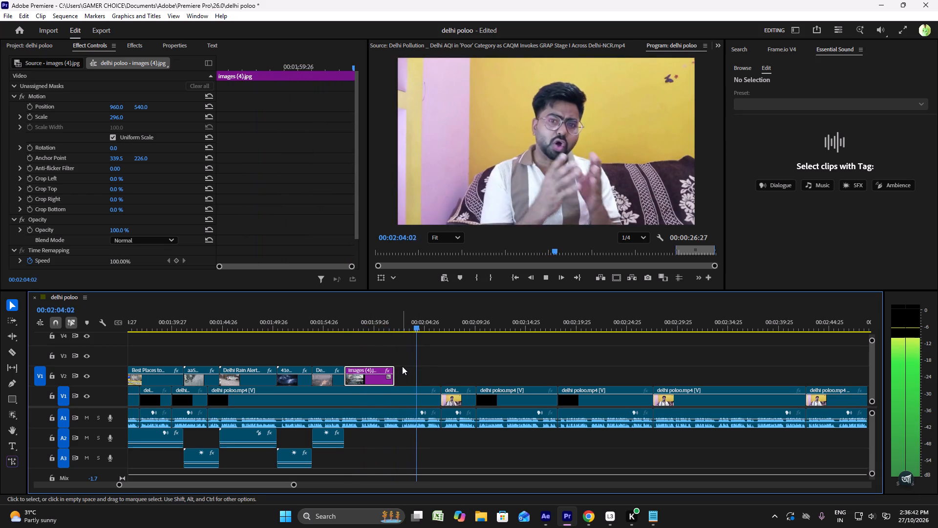
key(space)
drag(399, 372, 419, 378)
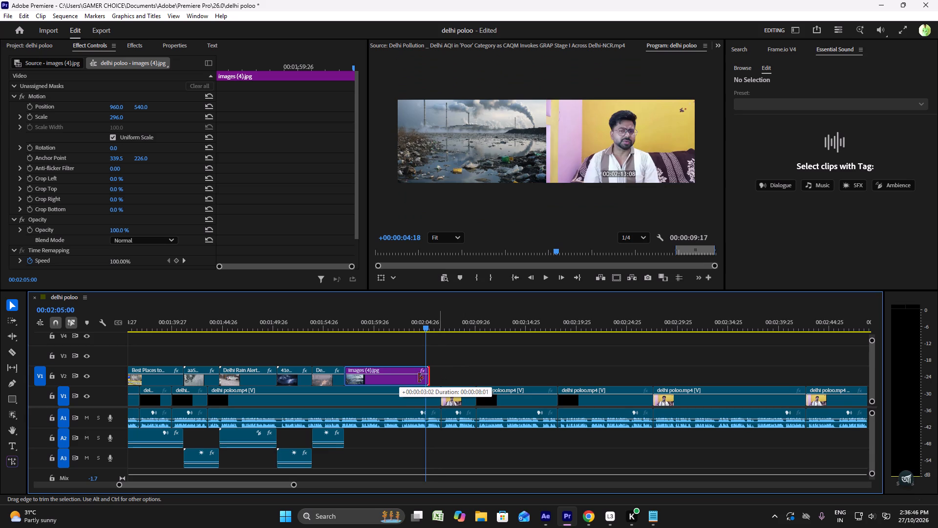
drag(419, 378, 391, 371)
Replay the narration from the factory waste image and trim a few more frames off the image's end.
click(350, 323)
key(space)
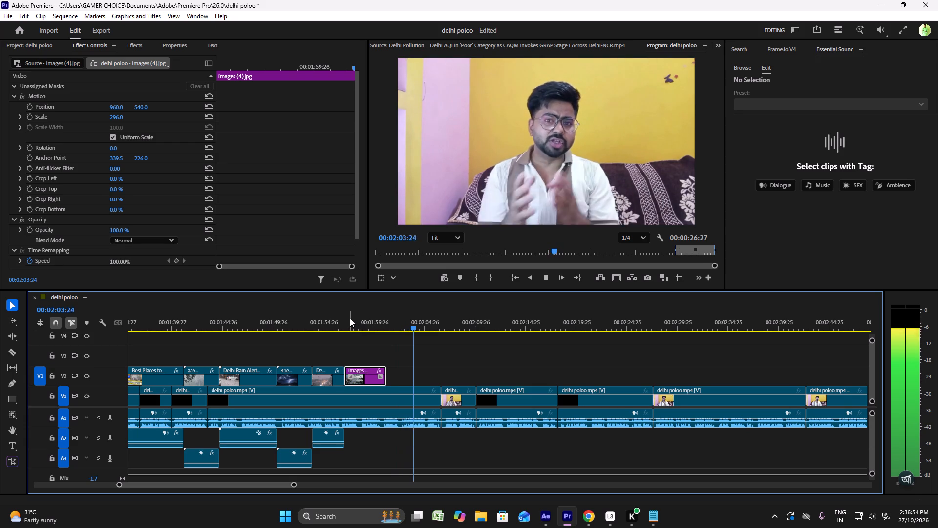
click(350, 318)
key(space)
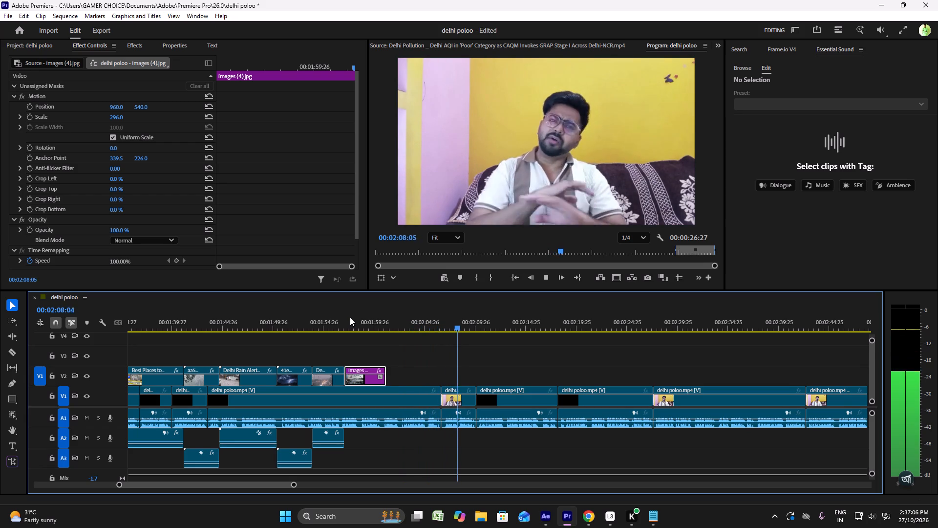
click(350, 317)
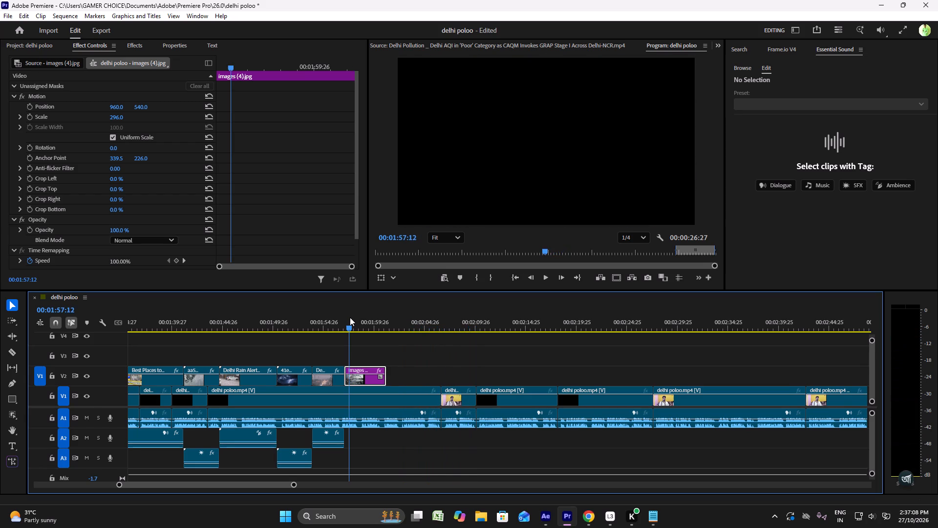
key(space)
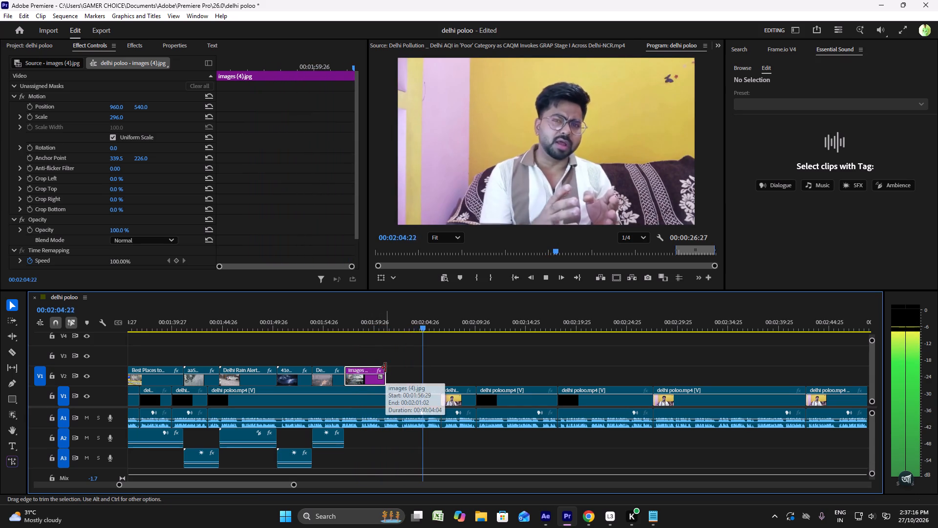
click(349, 319)
key(space)
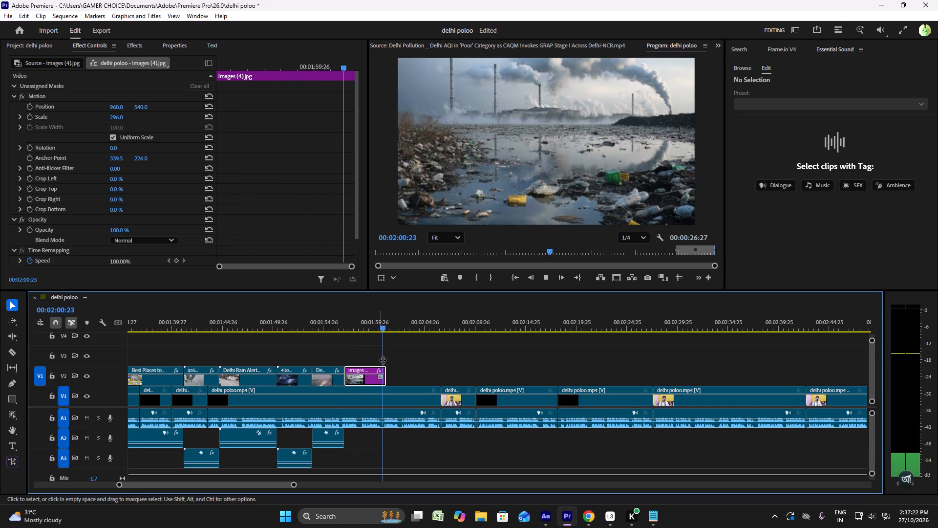
key(space)
click(389, 373)
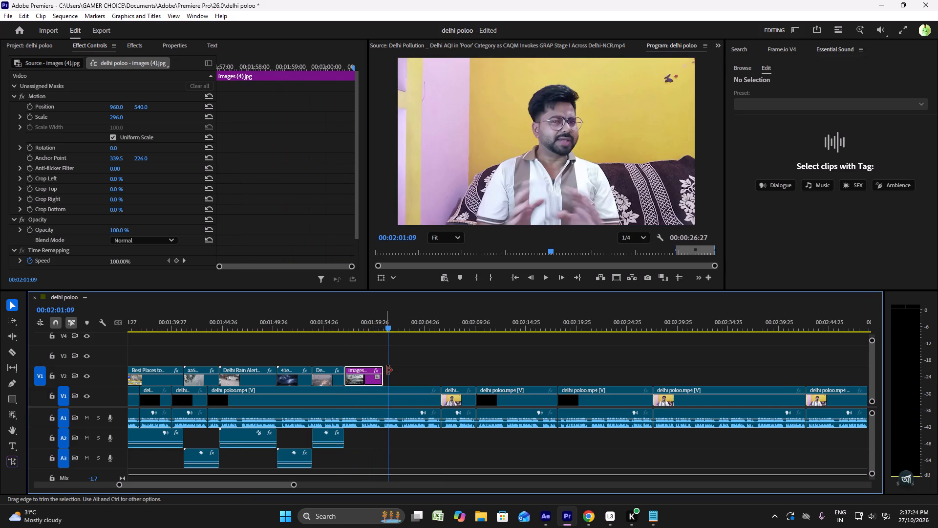
Play the narration onward, trim the end of the delhi poloo.mp4 segment near 00:02:09:26, and close the gap.
click(361, 321)
key(space)
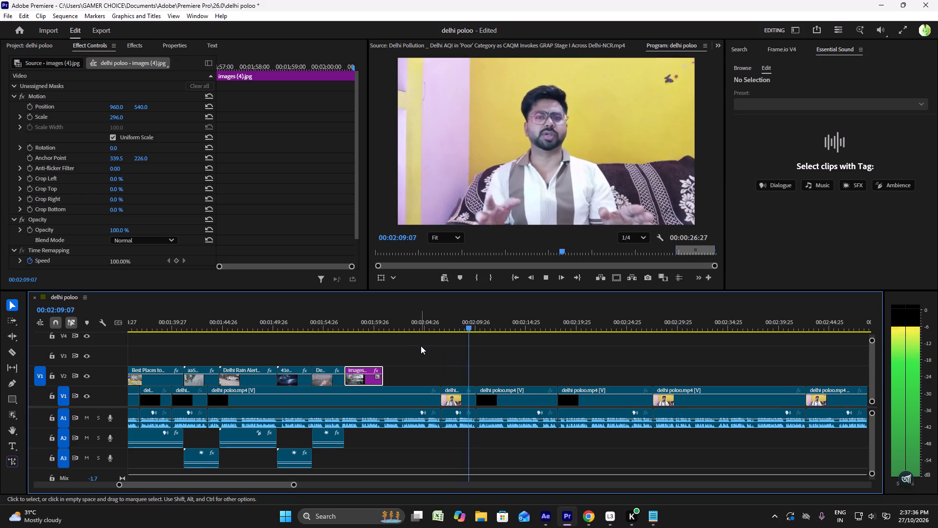
key(space)
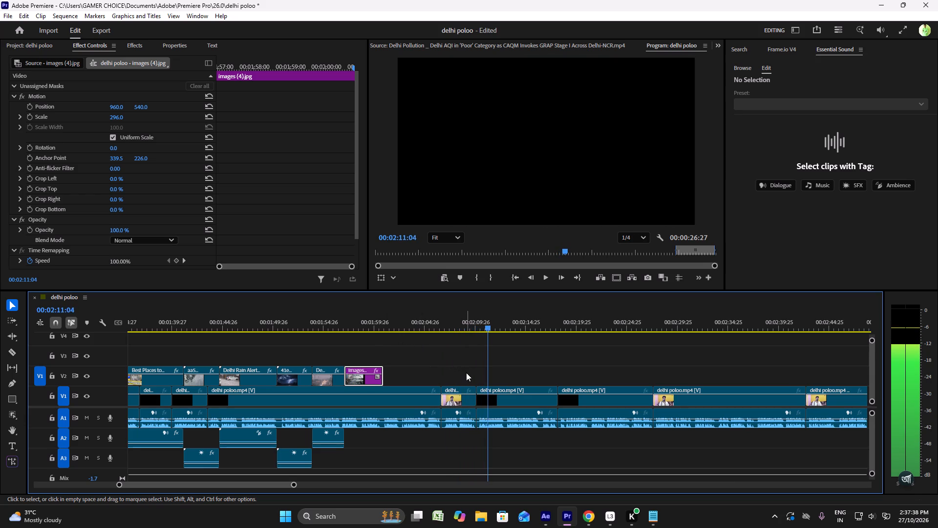
alt+scroll(475, 381, up, 11)
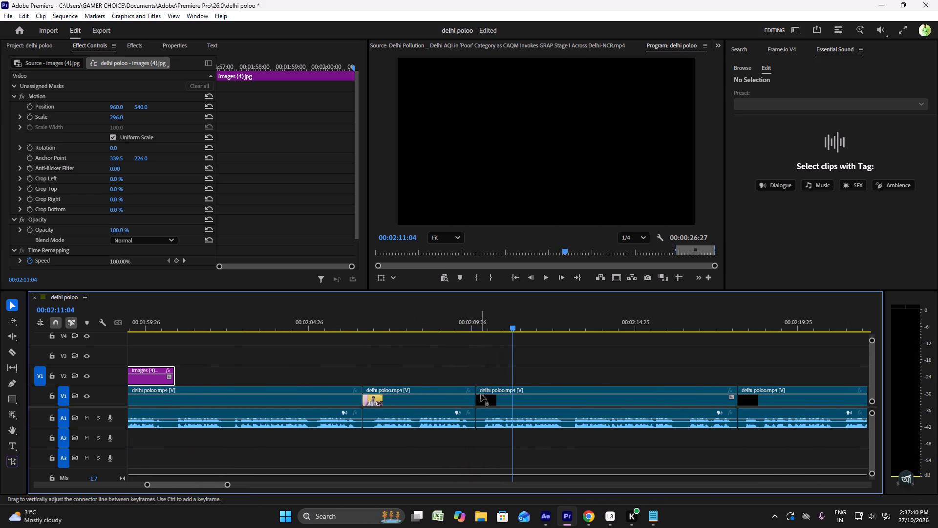
drag(473, 398, 469, 396)
click(474, 423)
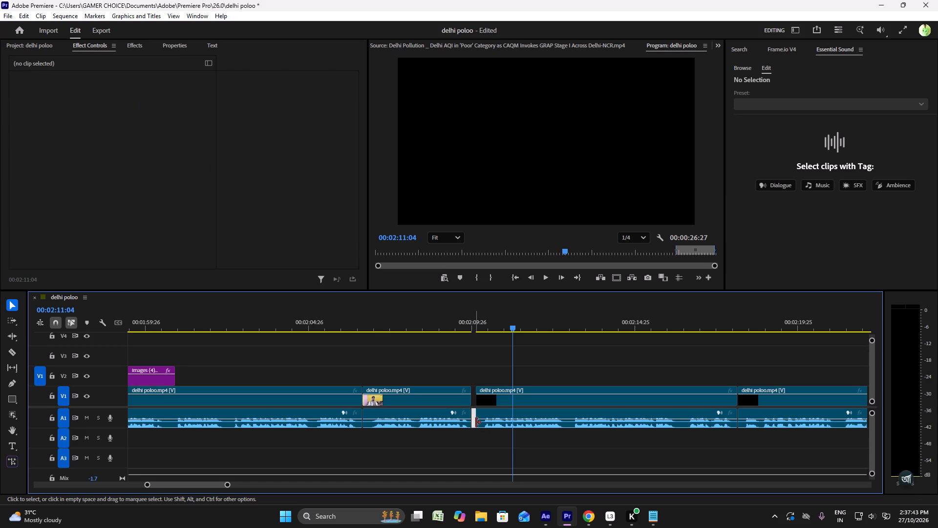
key(Delete)
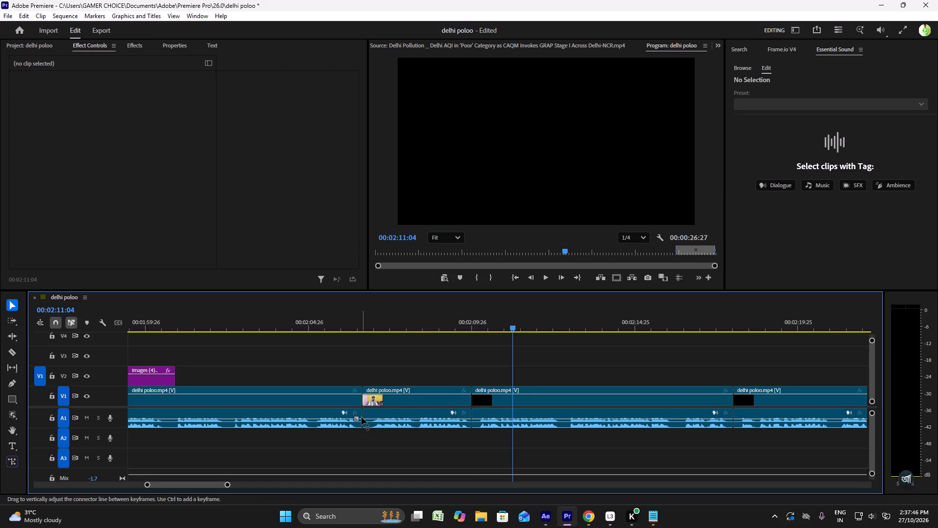
Trim both sides of the delhi poloo.mp4 cut near 00:02:06 and close the gap between the segments.
drag(364, 411, 369, 410)
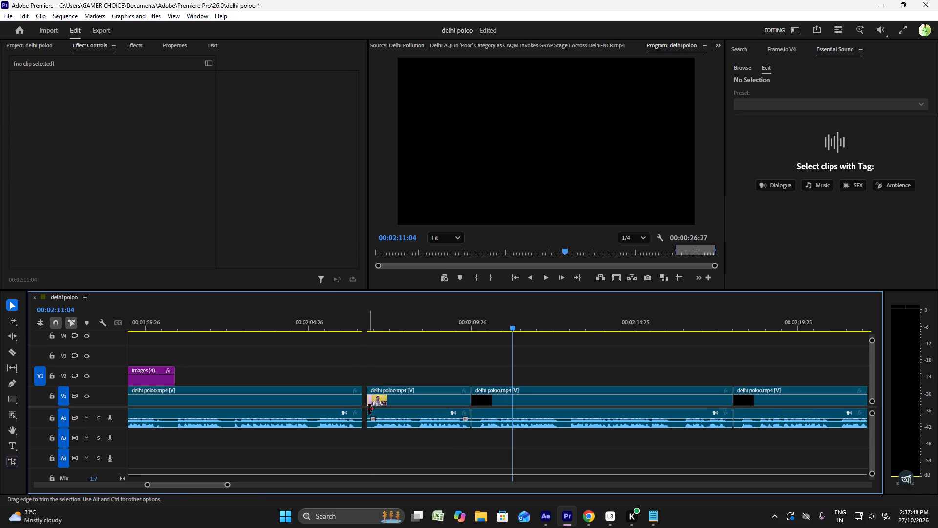
click(362, 404)
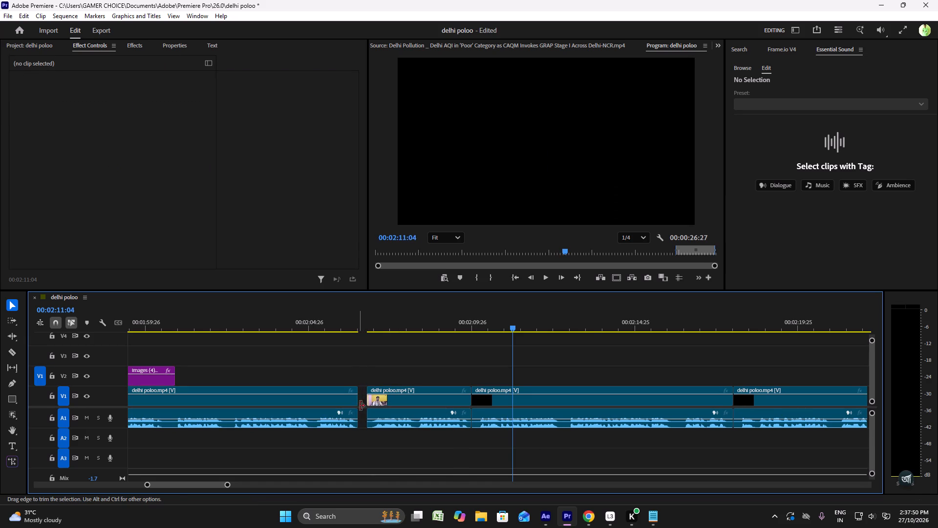
click(363, 414)
key(Delete)
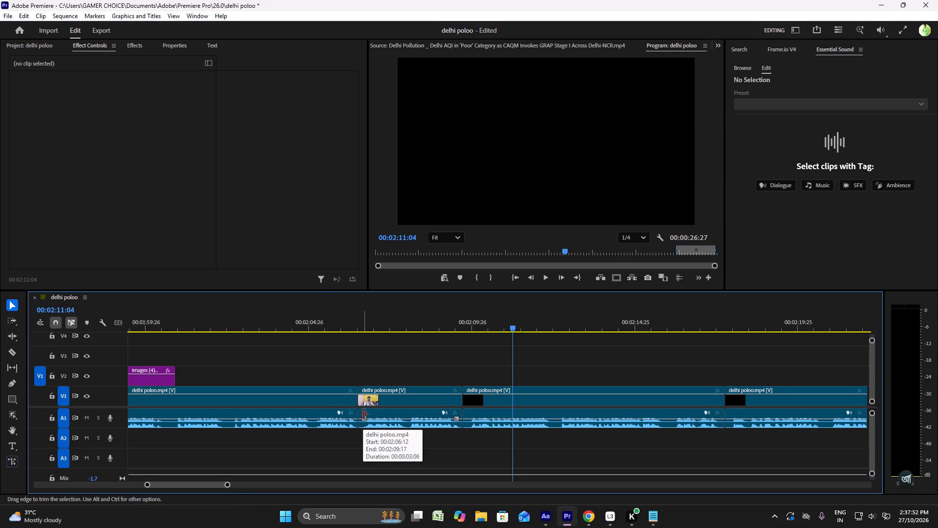
Replay the factory waste image section and enable Position and Scale keyframes on images (4).jpg at 00:01:57:28.
scroll(363, 414, up, 20)
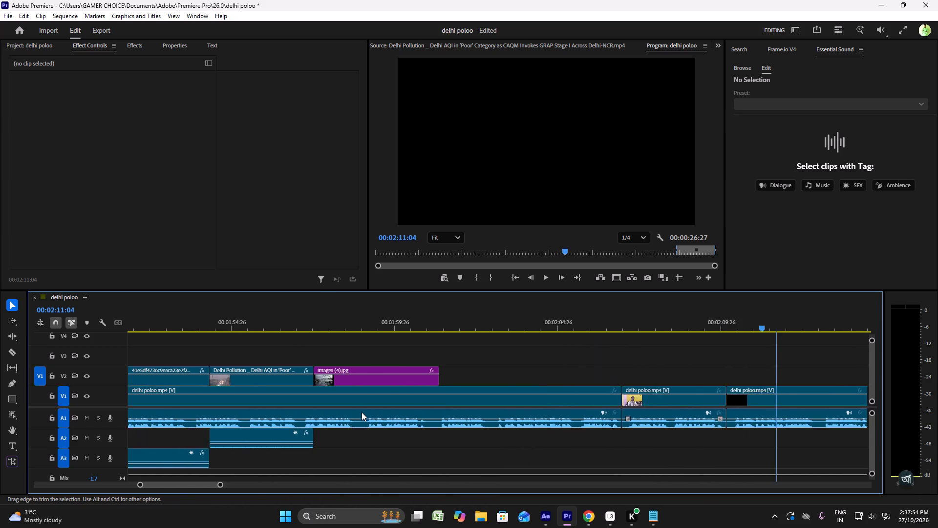
click(413, 320)
key(space)
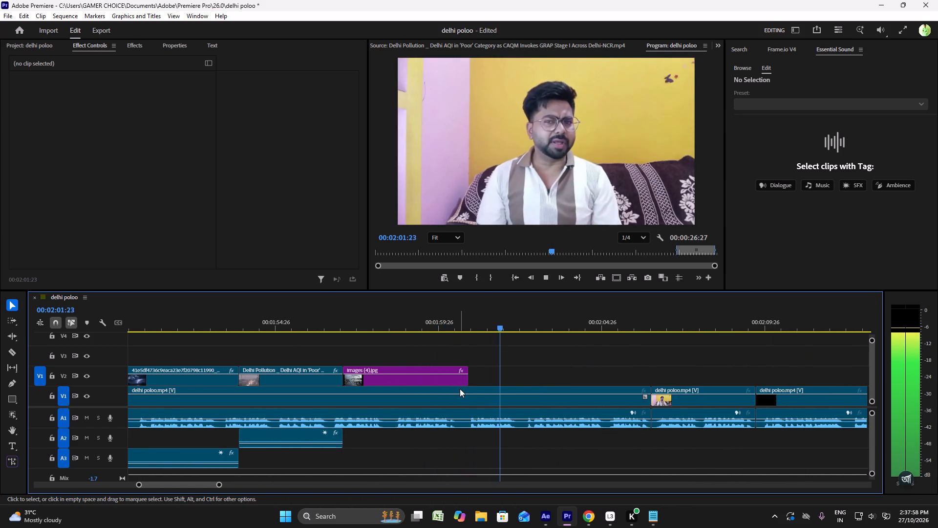
key(space)
click(393, 331)
click(376, 323)
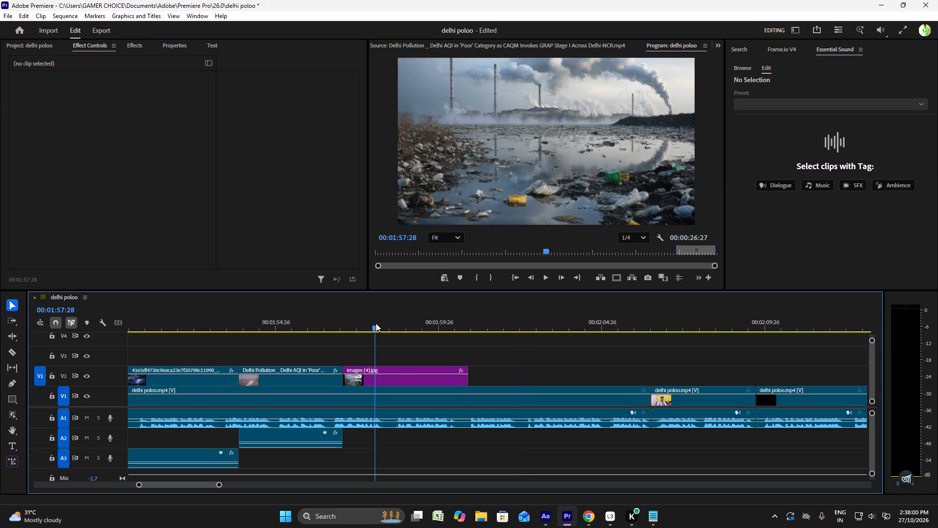
click(404, 377)
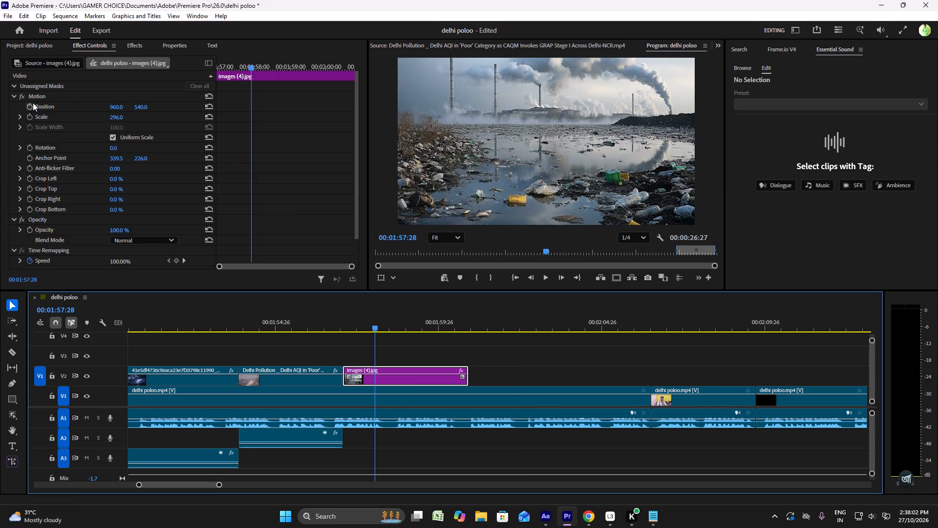
click(33, 103)
click(25, 119)
click(31, 116)
At 00:01:59:05, keyframe the factory waste image with Scale 325 and Position 981, 632.
key(space)
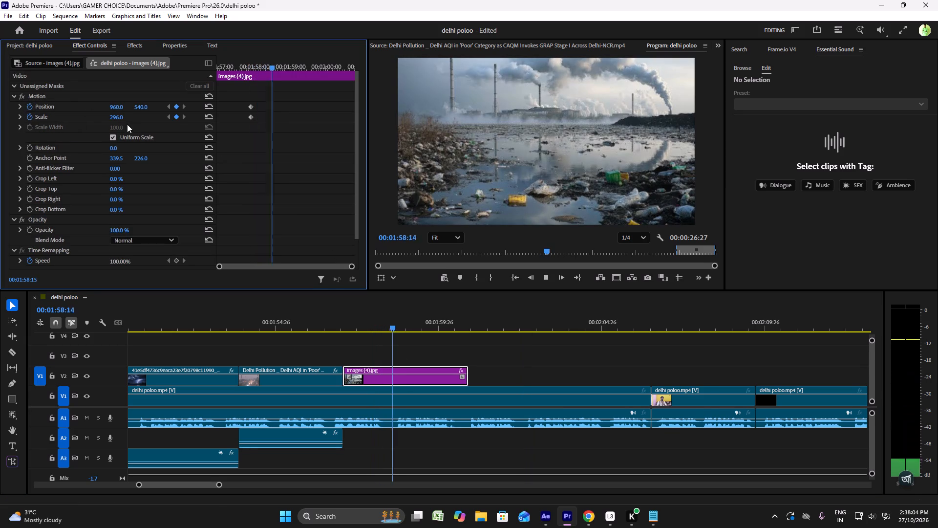
key(space)
drag(118, 118, 122, 118)
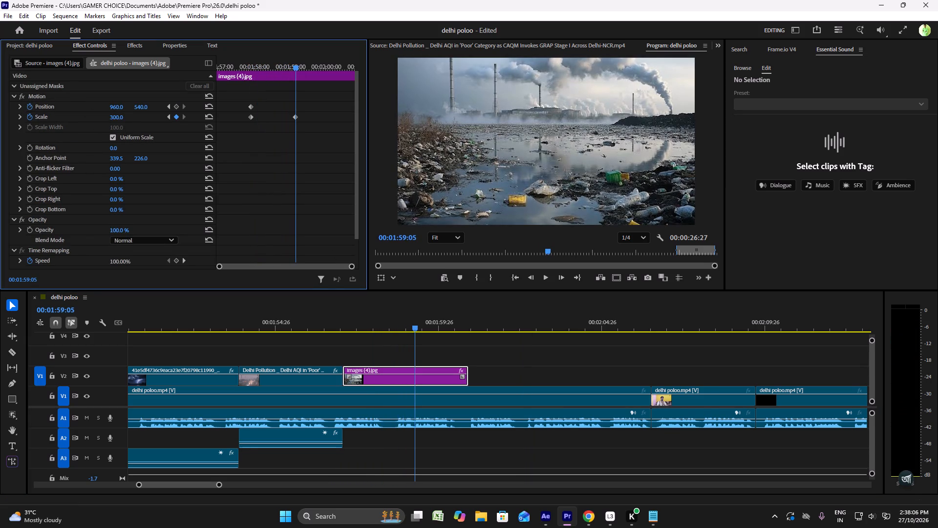
drag(122, 118, 132, 114)
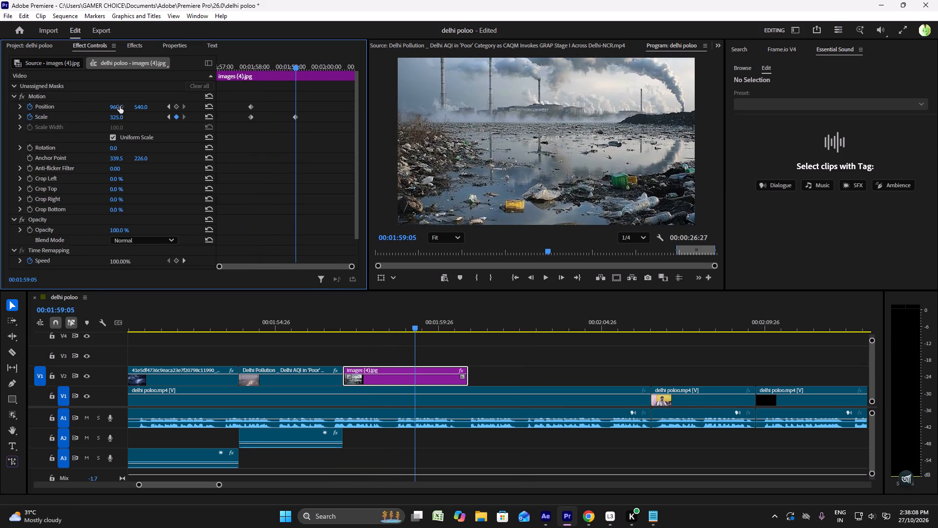
drag(120, 106, 128, 104)
drag(135, 107, 180, 108)
Move the second Position and Scale keyframes near the image clip's end and the first pair to its start, and play the animation.
drag(307, 107, 287, 125)
drag(295, 114, 344, 117)
drag(288, 90, 228, 121)
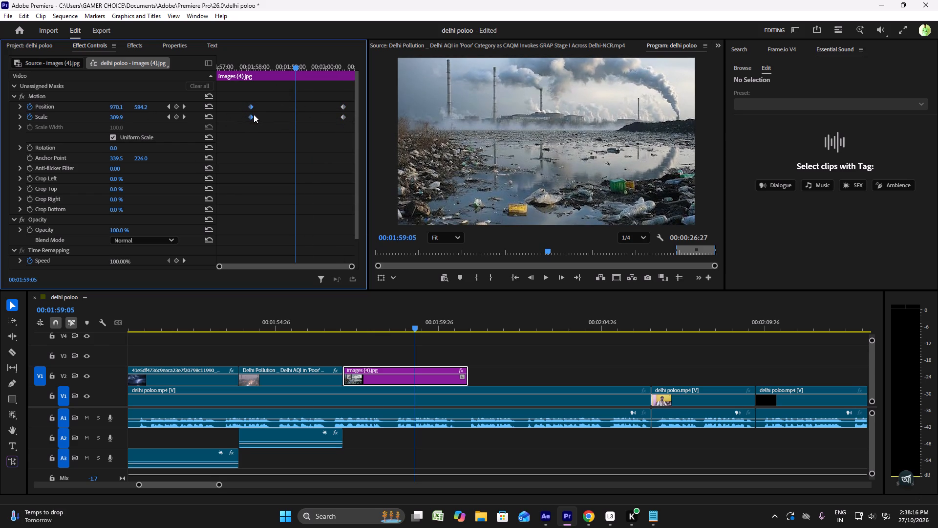
drag(254, 116, 221, 124)
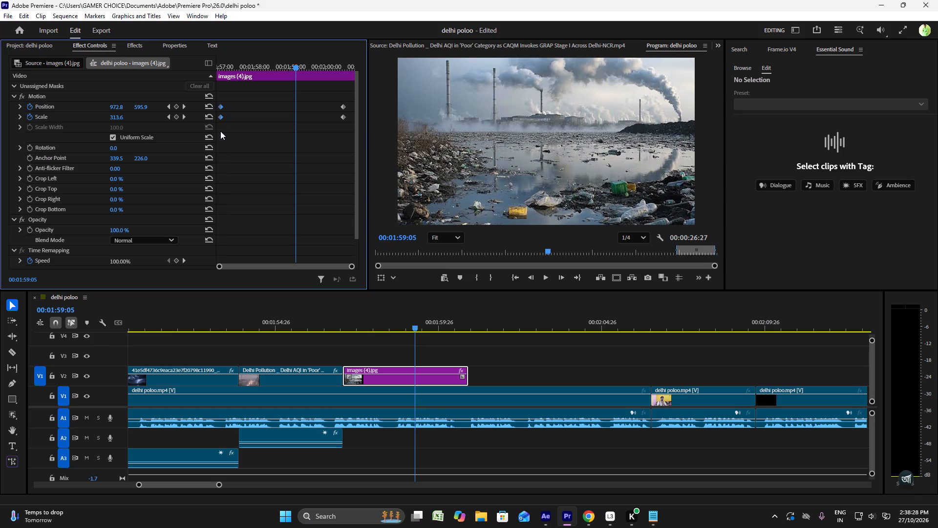
click(315, 315)
key(space)
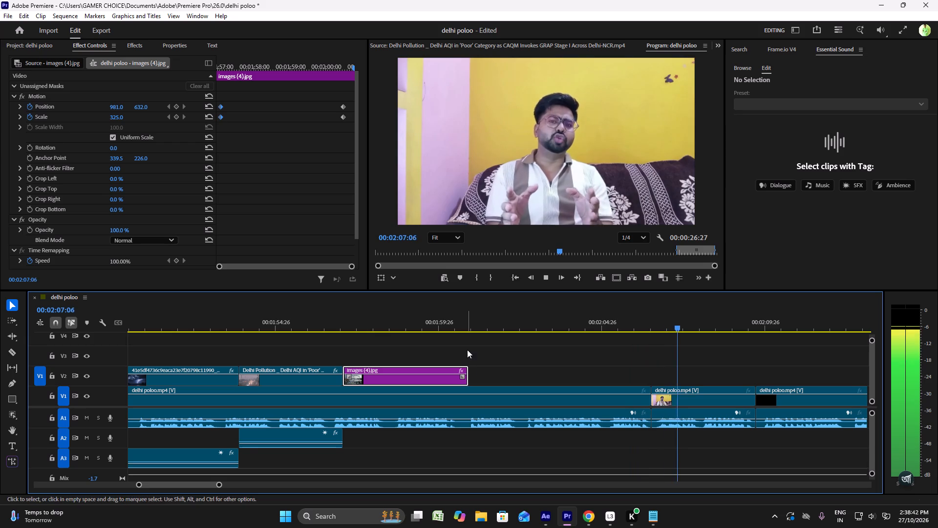
Play back the narration following the factory waste image up to about 00:02:05.
click(455, 330)
key(space)
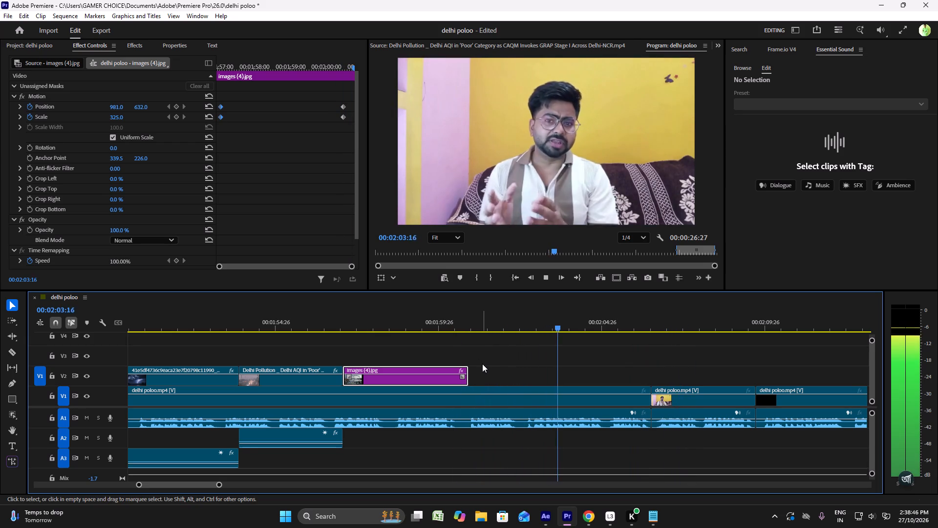
key(space)
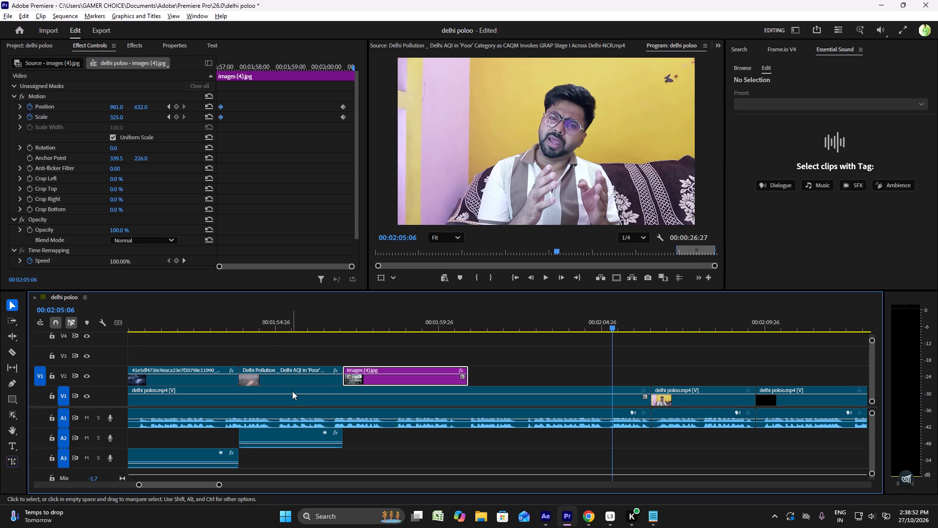
Find the Aravali Hills title on V3 near 00:00:59 in the sequence and copy it.
click(213, 46)
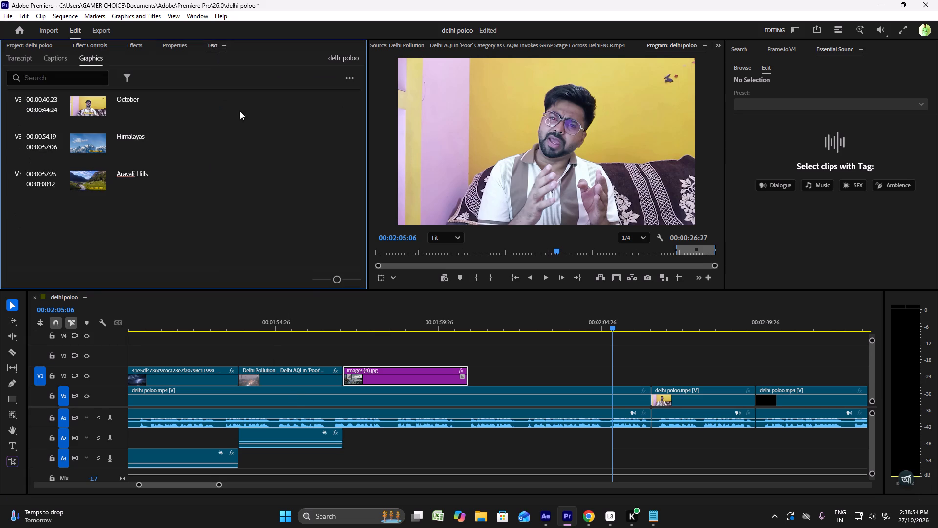
alt+scroll(271, 377, down, 11)
scroll(271, 377, up, 12)
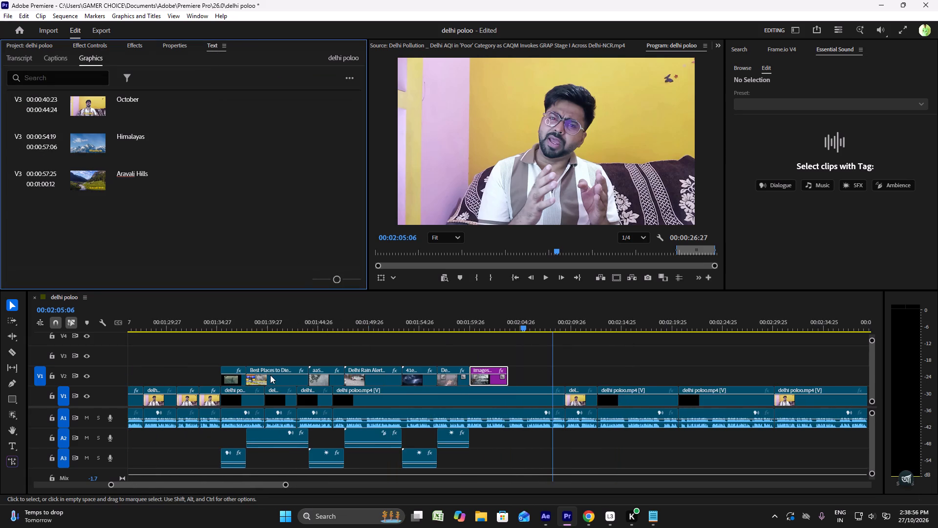
scroll(270, 372, up, 5)
click(300, 318)
click(378, 313)
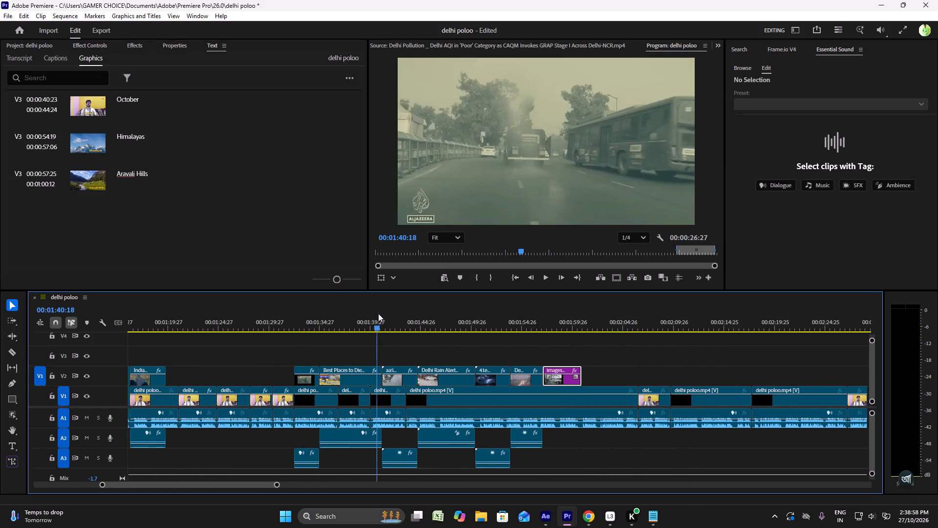
scroll(245, 344, up, 7)
click(250, 323)
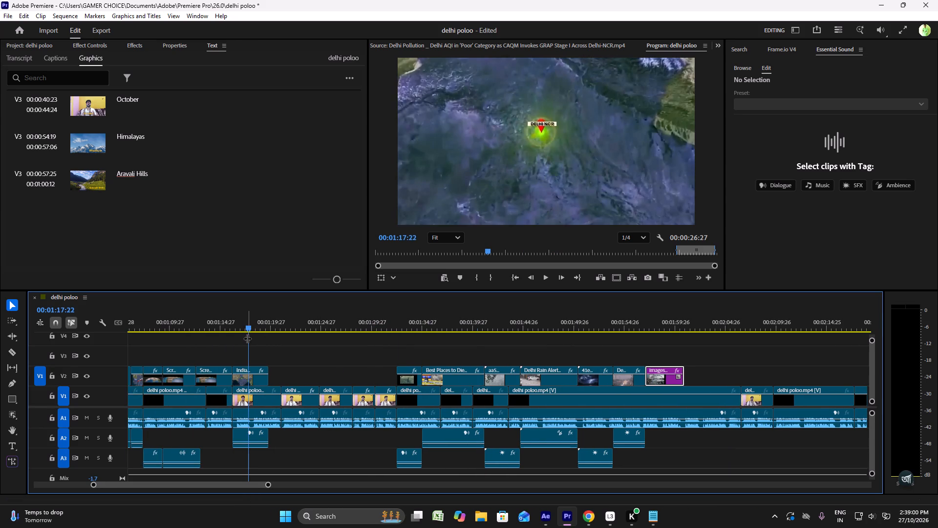
scroll(247, 339, up, 6)
click(261, 317)
scroll(240, 329, up, 5)
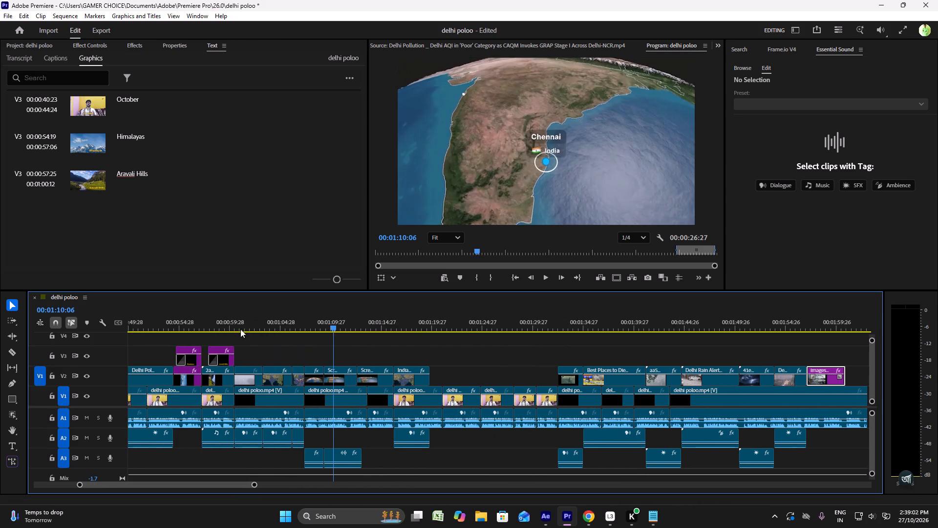
scroll(241, 330, up, 5)
click(308, 318)
click(300, 324)
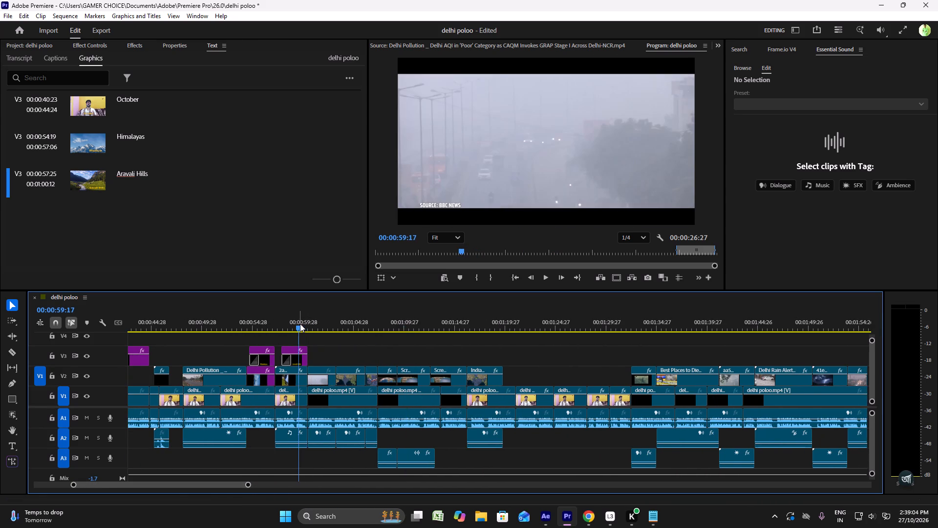
click(297, 361)
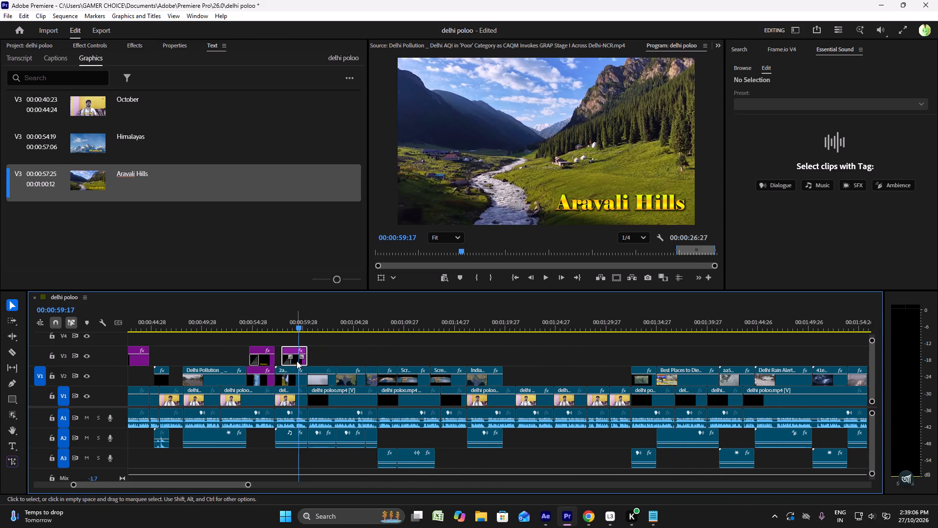
key(ctrl+c)
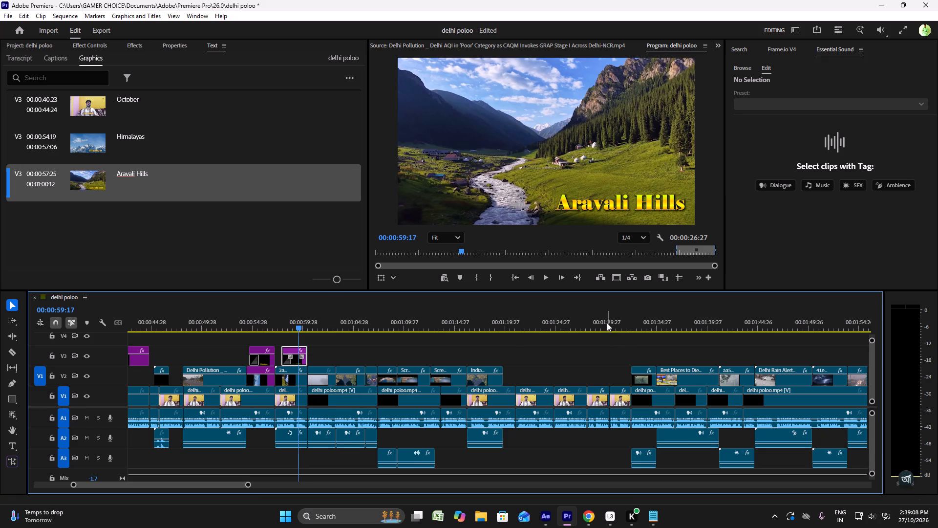
Paste the Aravali Hills title at 00:02:01:08, after the factory waste image, and move it down to track V2.
scroll(636, 330, down, 18)
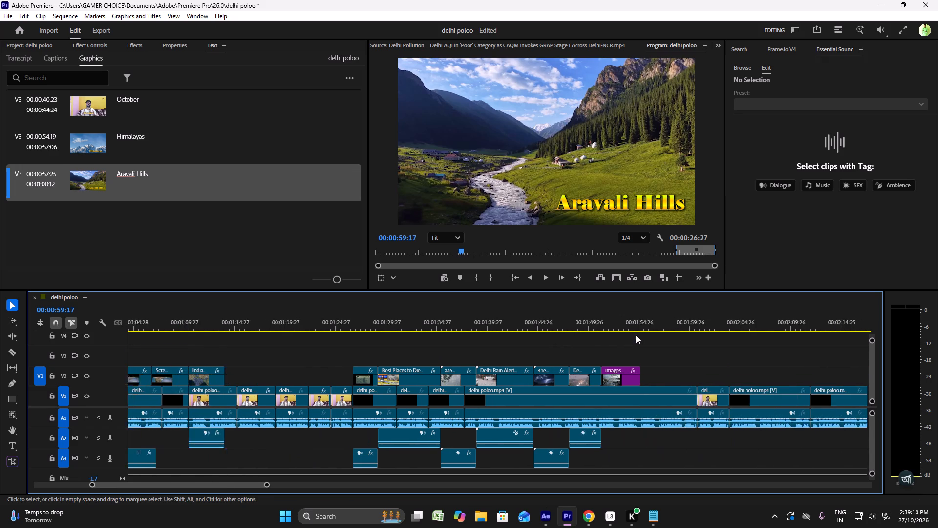
scroll(636, 335, down, 8)
click(544, 322)
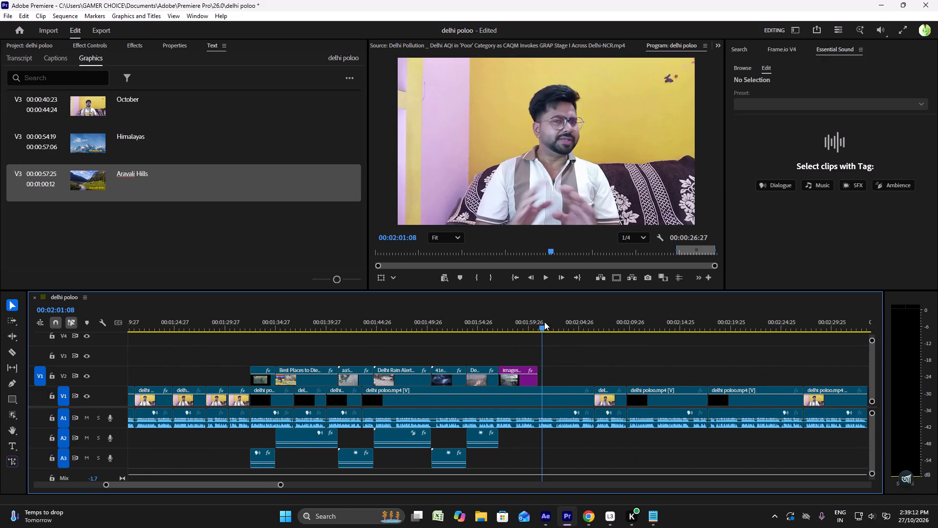
key(ctrl+b)
key(ctrl+v)
drag(559, 362, 564, 376)
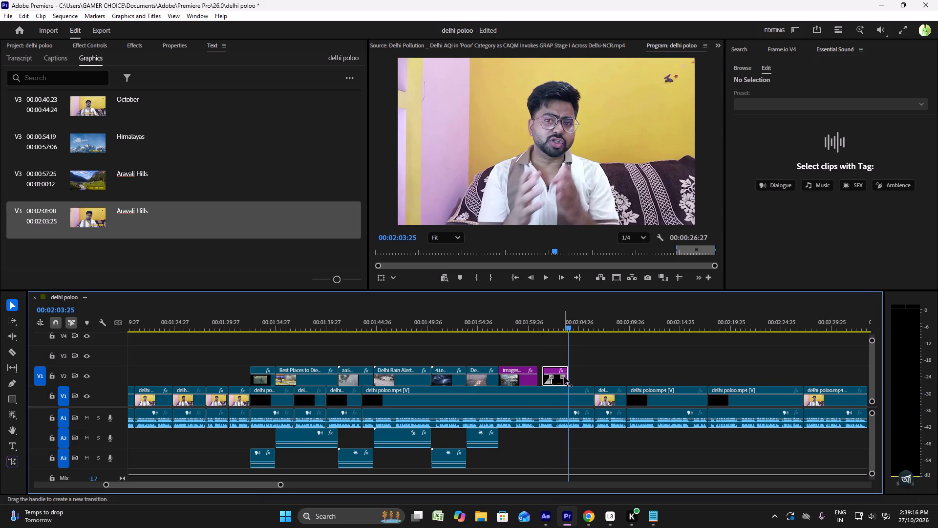
Play the pasted title over the narration from about 00:02:01 to check its timing.
alt+scroll(562, 376, up, 12)
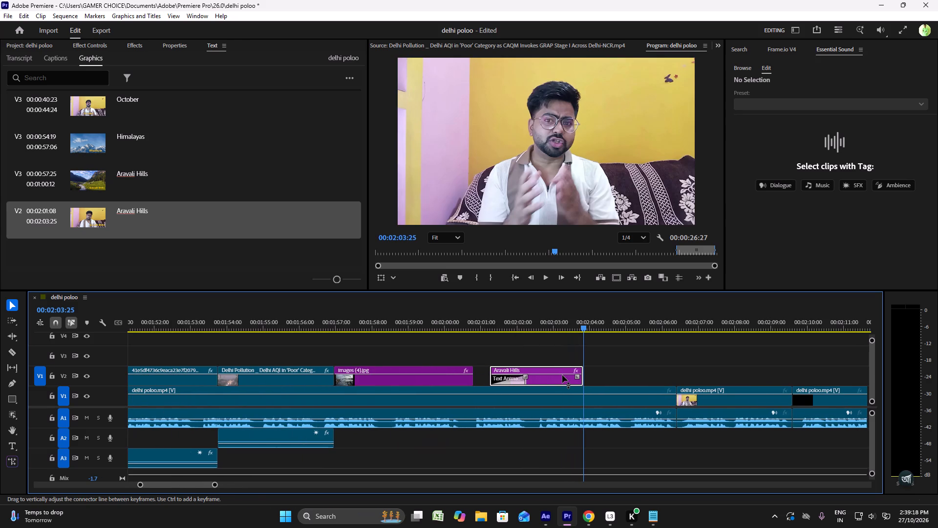
click(488, 325)
key(space)
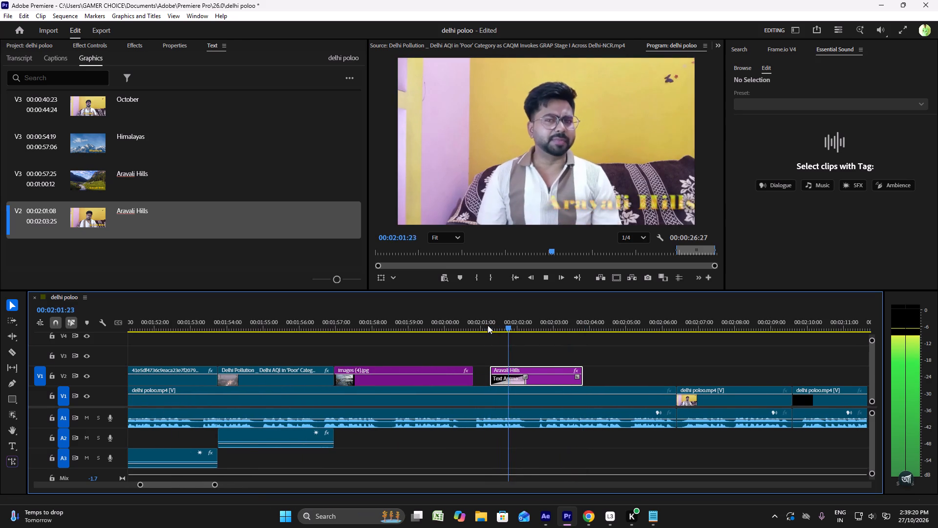
key(space)
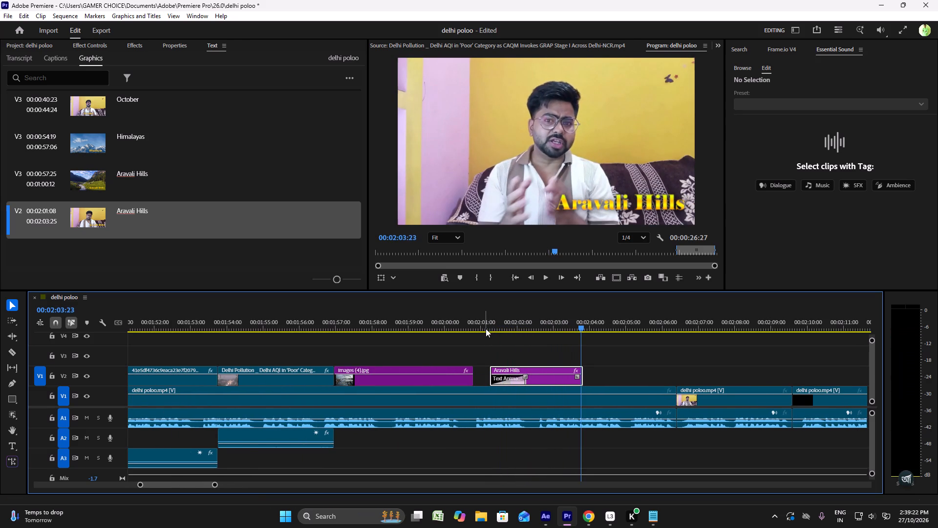
Switch to the Notepad script, find the line after the karkhanon ka kachra paragraph and copy "October se January".
double_click(152, 210)
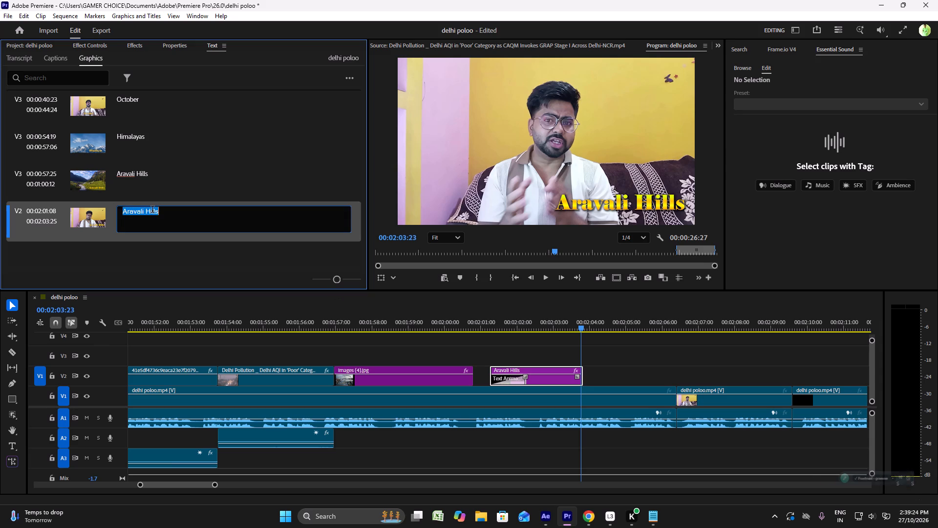
click(648, 515)
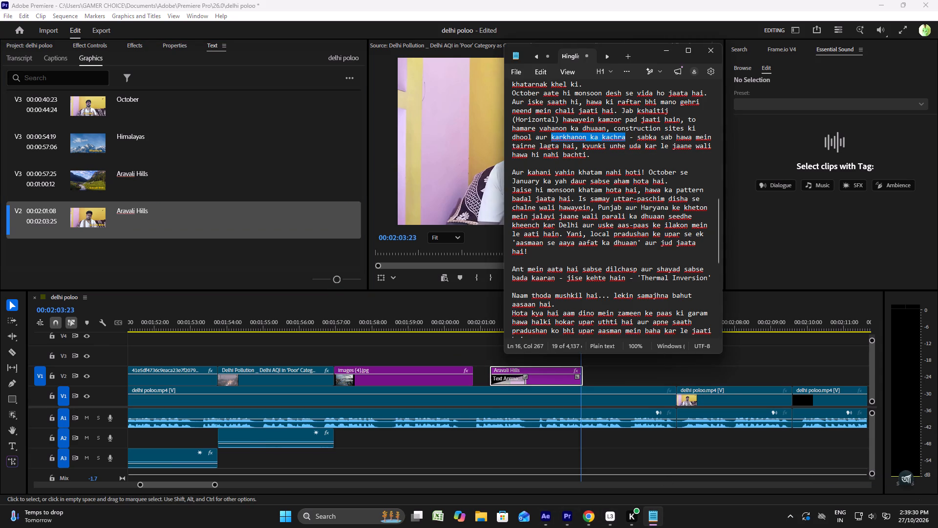
scroll(621, 261, down, 2)
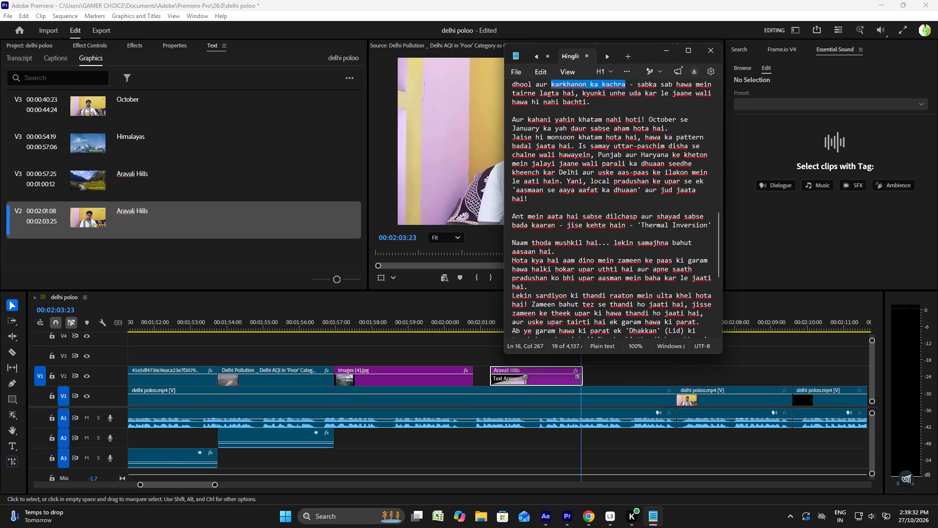
scroll(601, 251, down, 2)
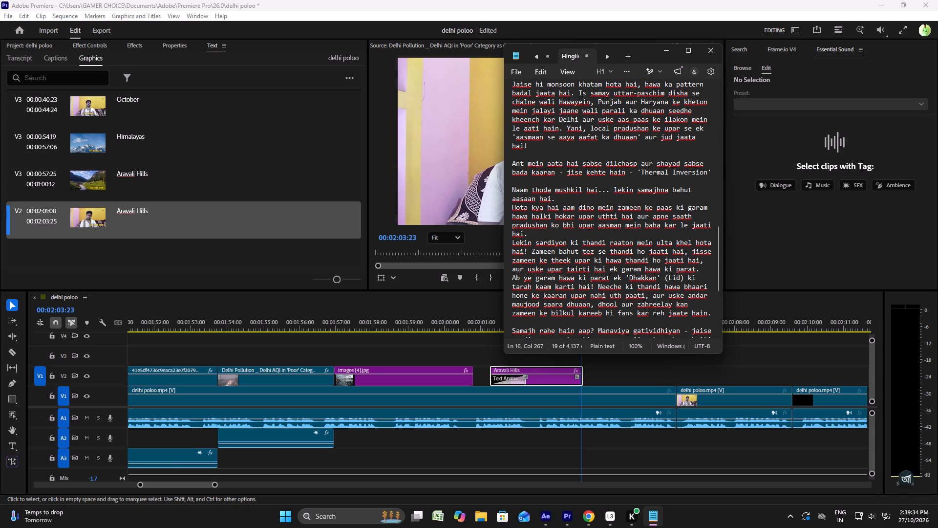
scroll(597, 249, down, 8)
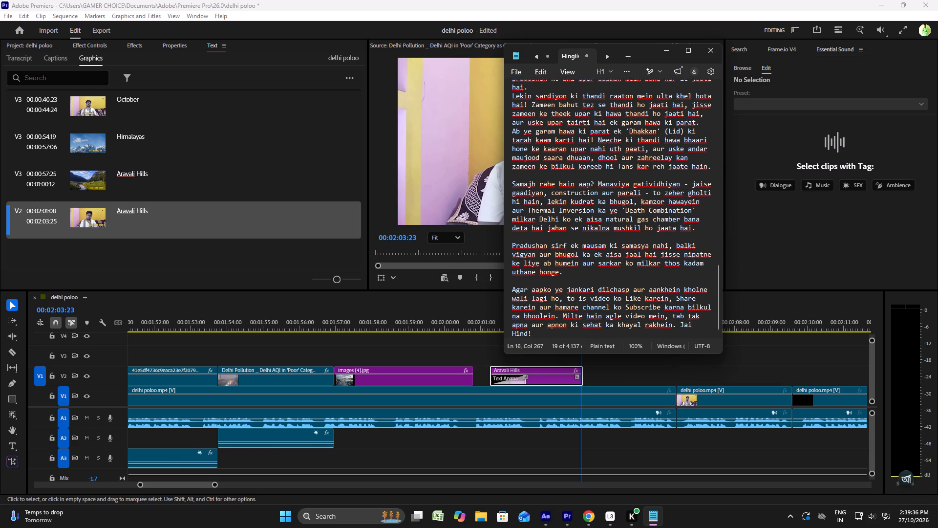
scroll(593, 250, down, 3)
scroll(588, 248, up, 4)
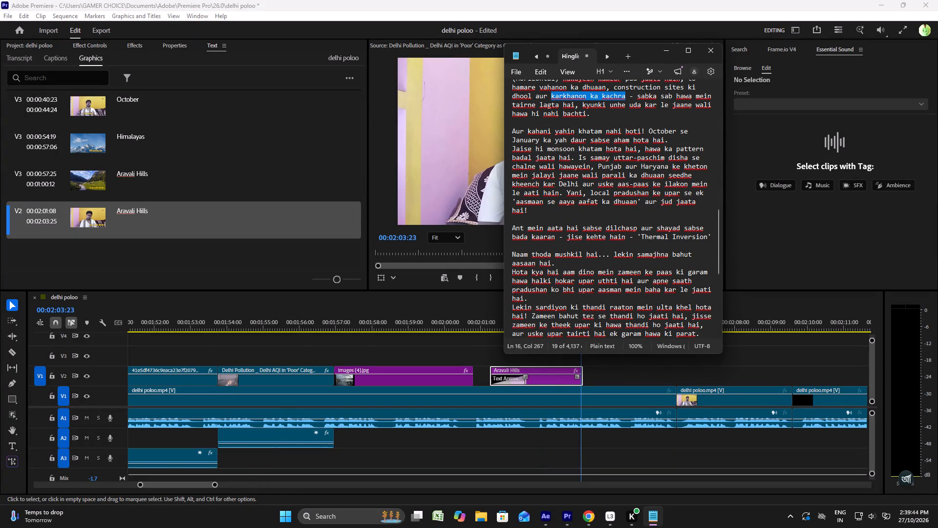
drag(647, 132, 539, 138)
right_click(529, 138)
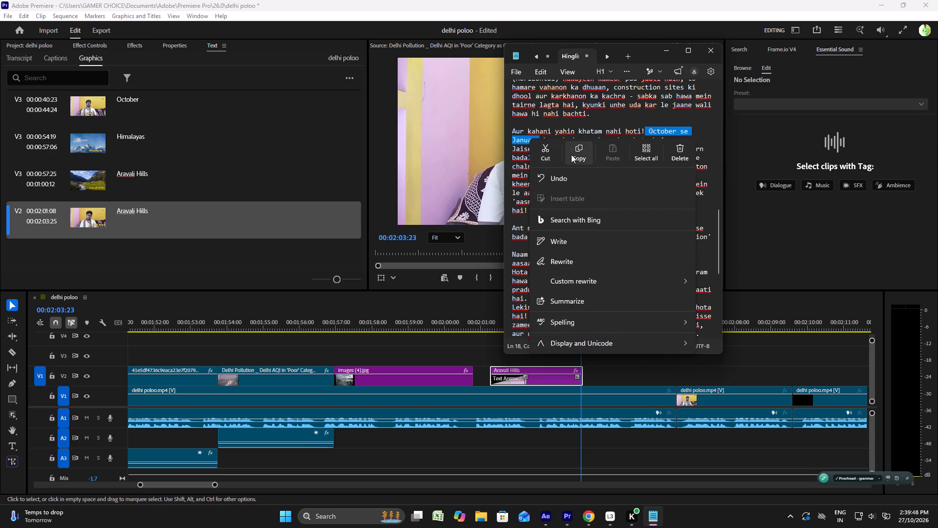
click(571, 154)
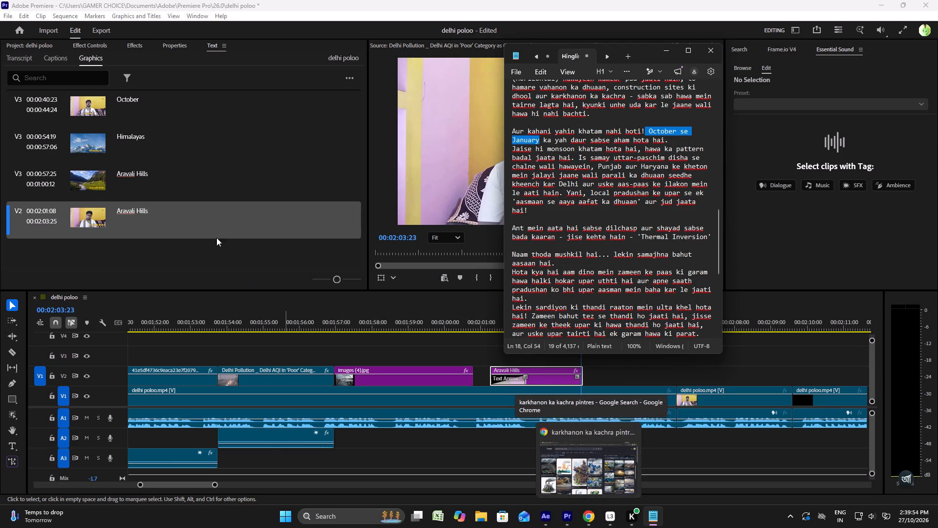
Back in Premiere Pro, replace the text of the V2 title at 00:02:01:08 with "October se January".
triple_click(174, 216)
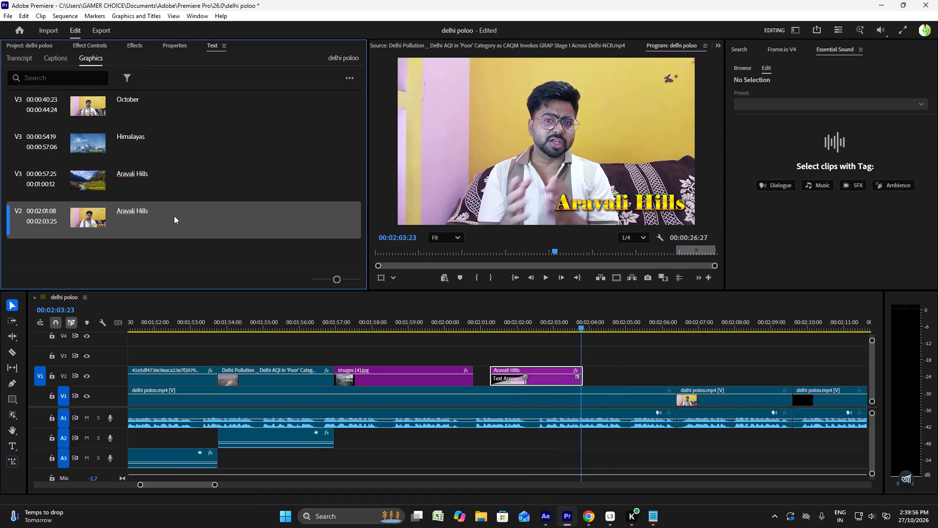
triple_click(174, 216)
click(173, 216)
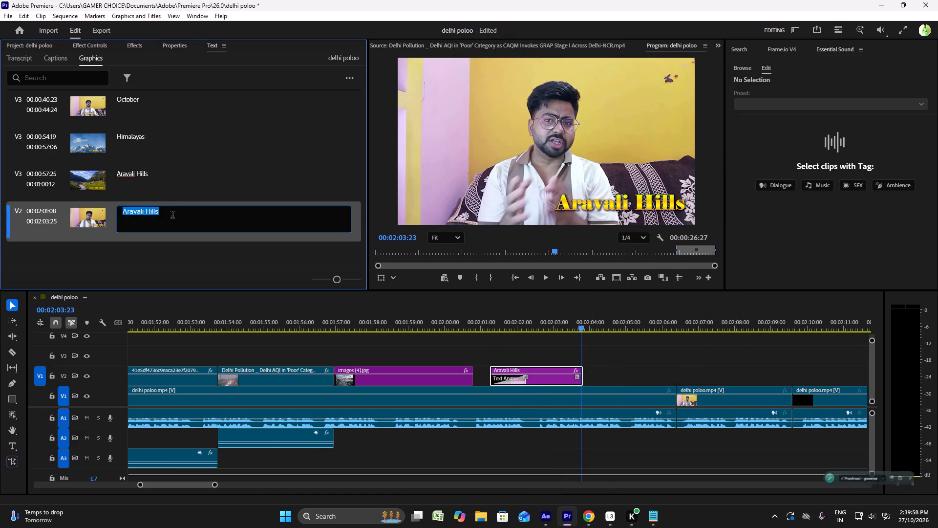
key(ctrl+v)
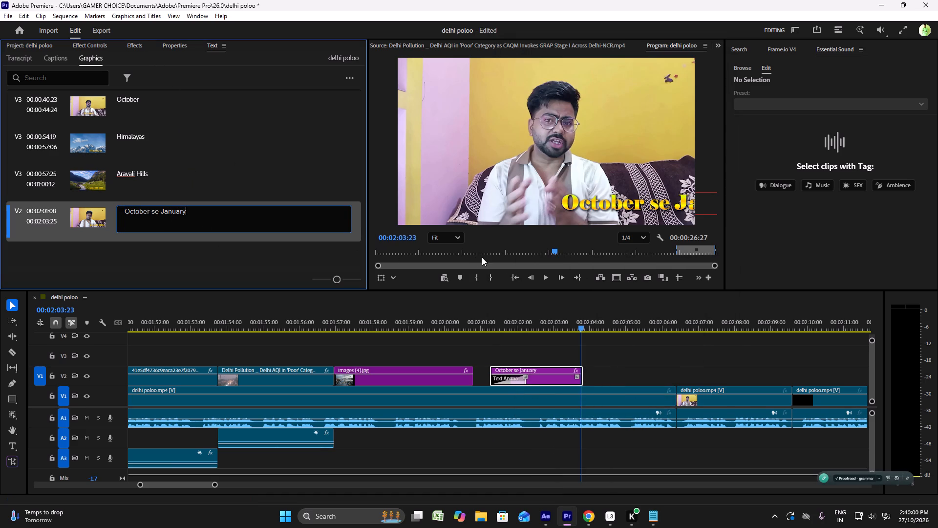
Set the October se January title's Position to 626, 741 and play it back.
click(107, 45)
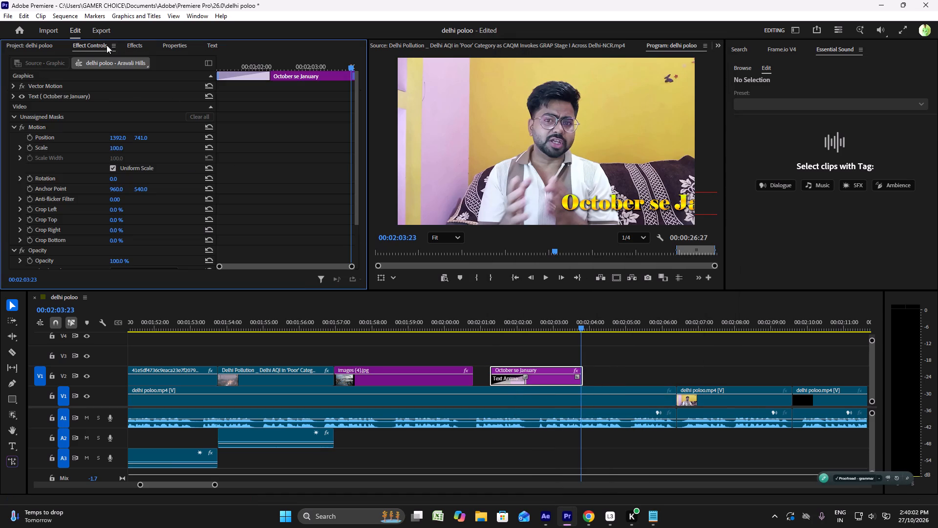
drag(117, 136, 89, 136)
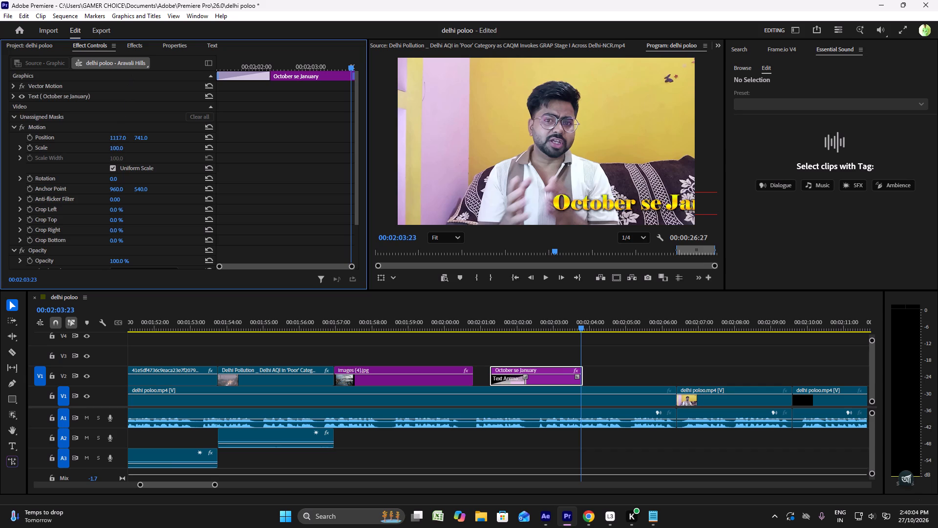
drag(89, 136, 68, 113)
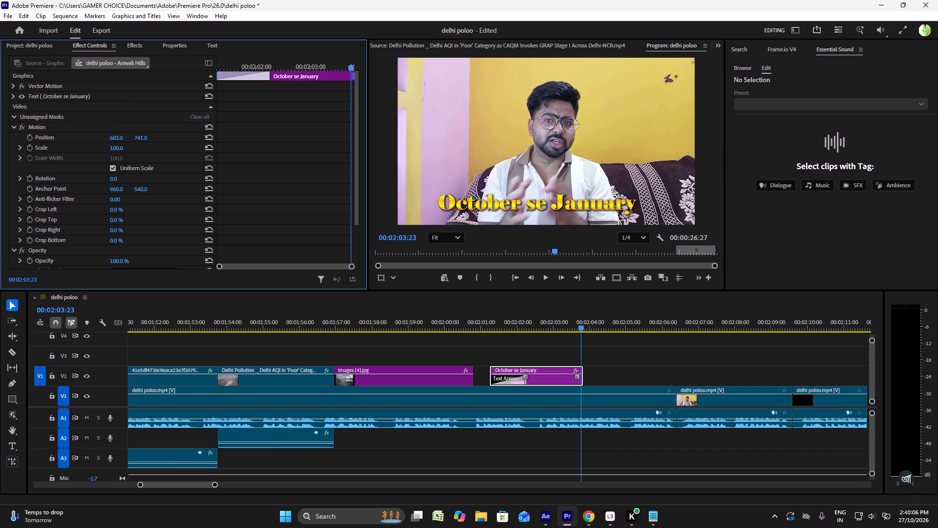
drag(68, 113, 79, 109)
click(489, 315)
key(space)
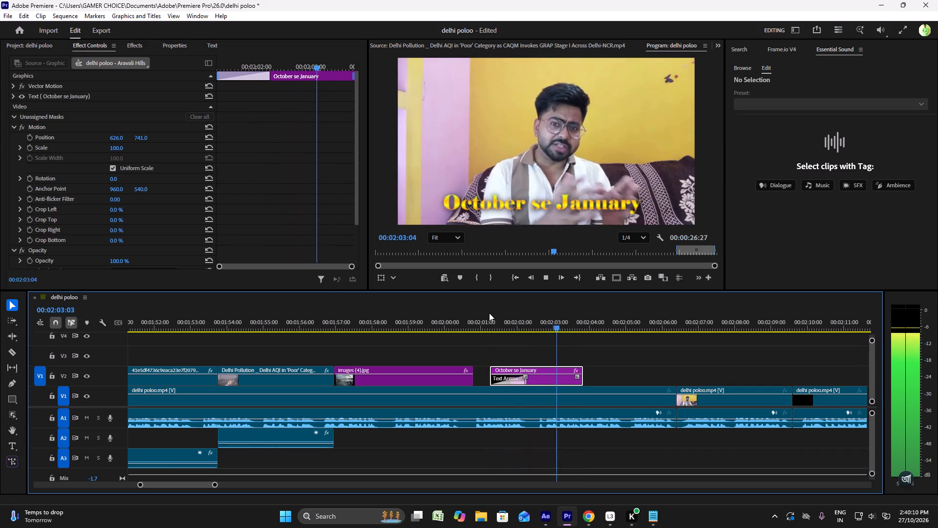
key(space)
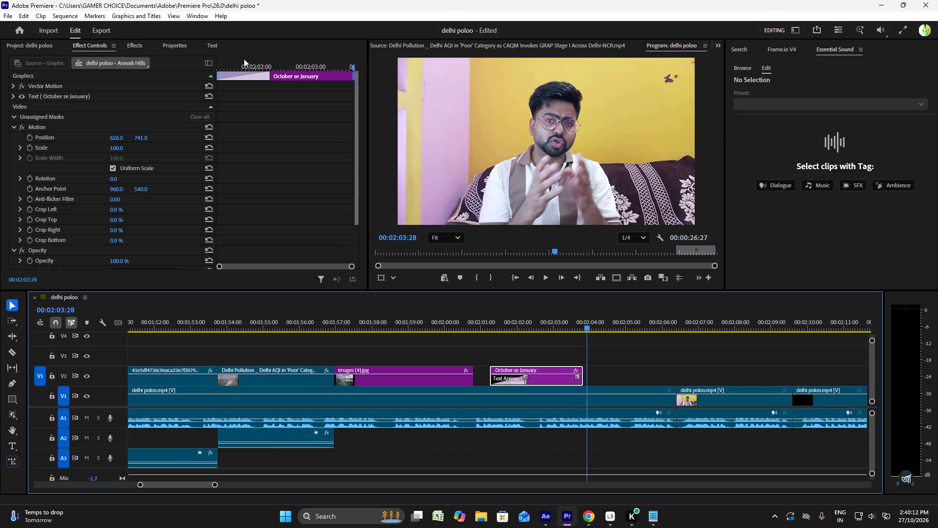
Play the October se January title over the narration from 00:02:00:22 to check it.
click(177, 40)
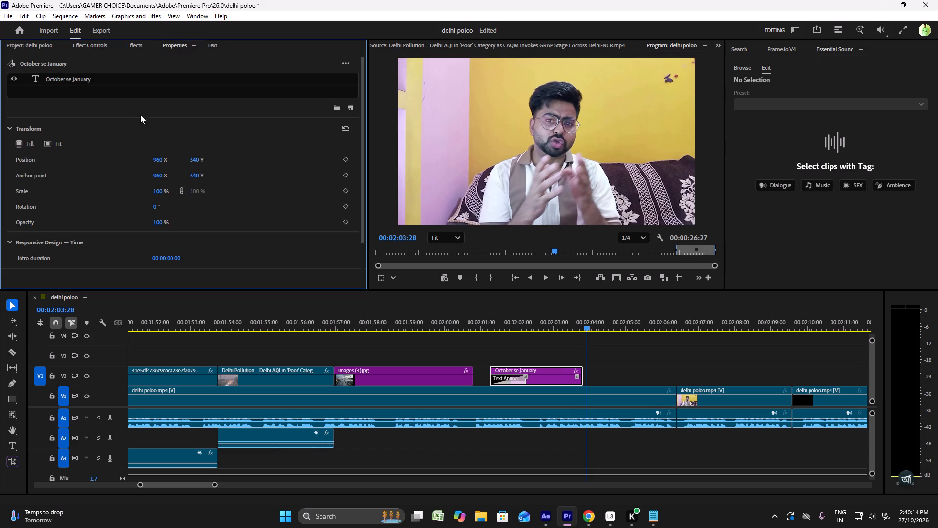
click(473, 324)
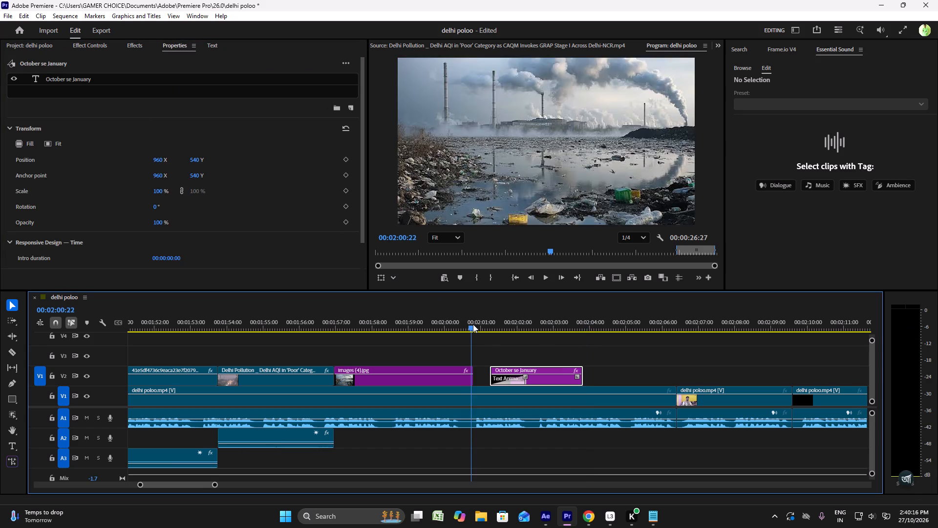
key(space)
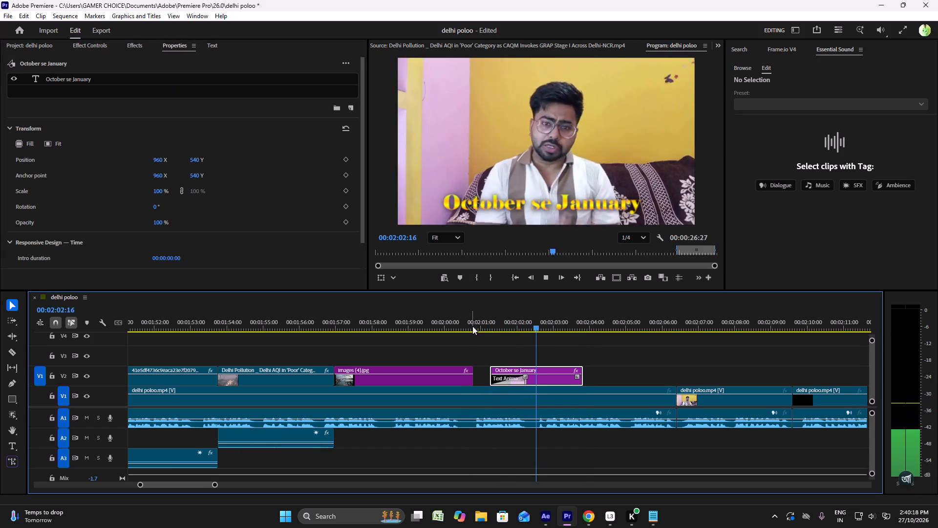
key(space)
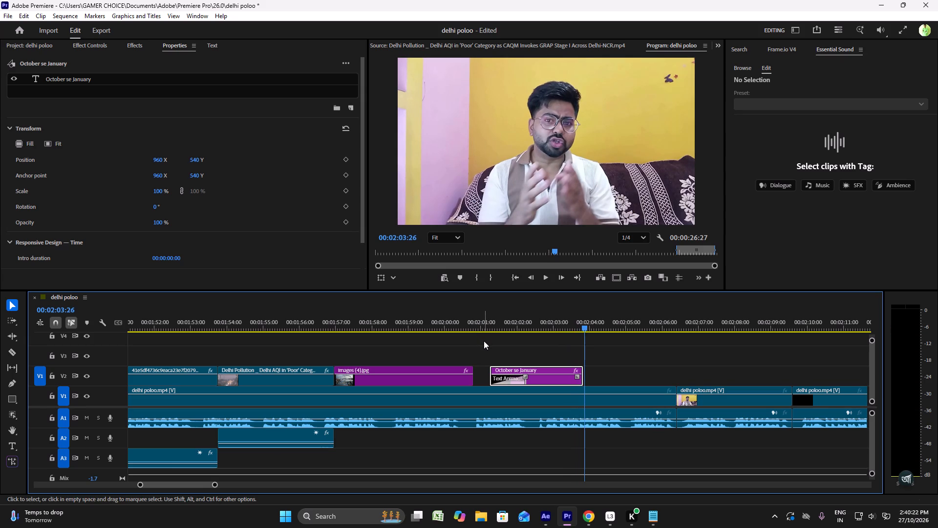
Rework the V2 title text at 00:02:01:08 into "January October" by moving October to the end and removing "se".
click(206, 53)
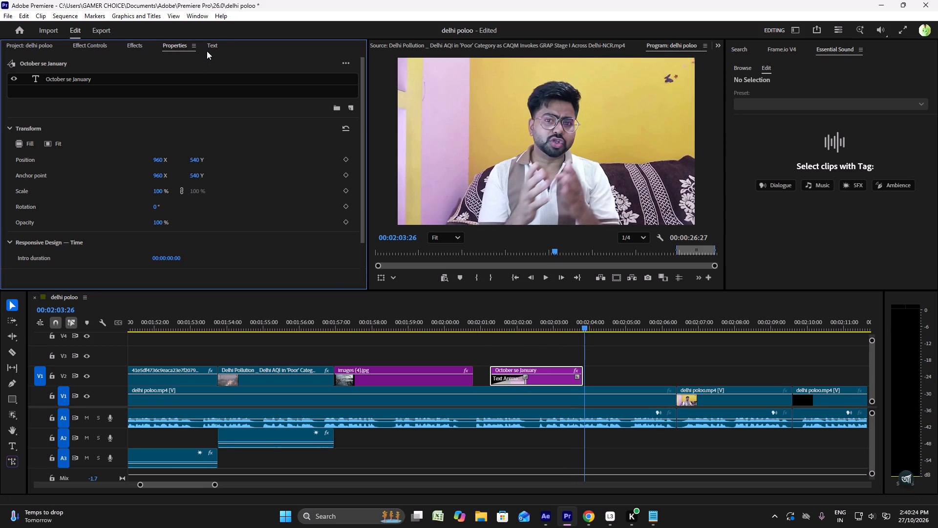
click(207, 49)
triple_click(133, 212)
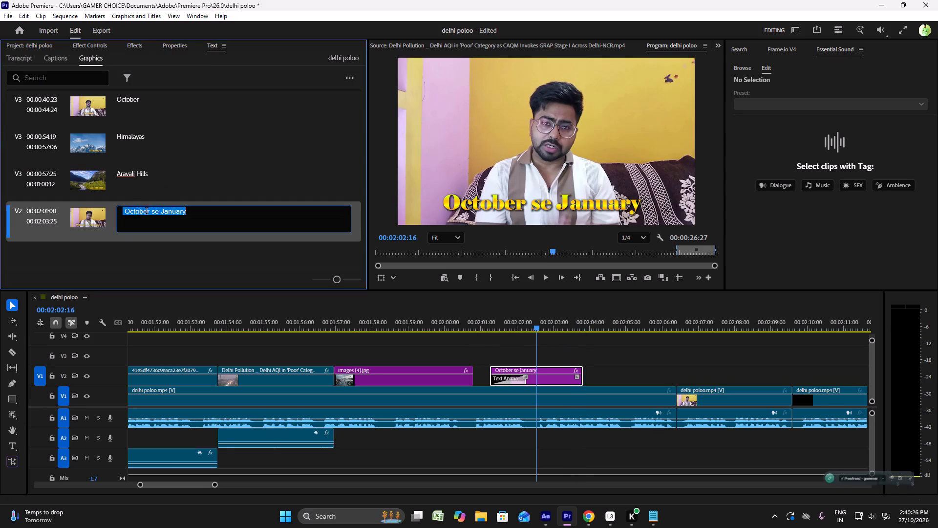
click(147, 212)
drag(151, 214, 111, 210)
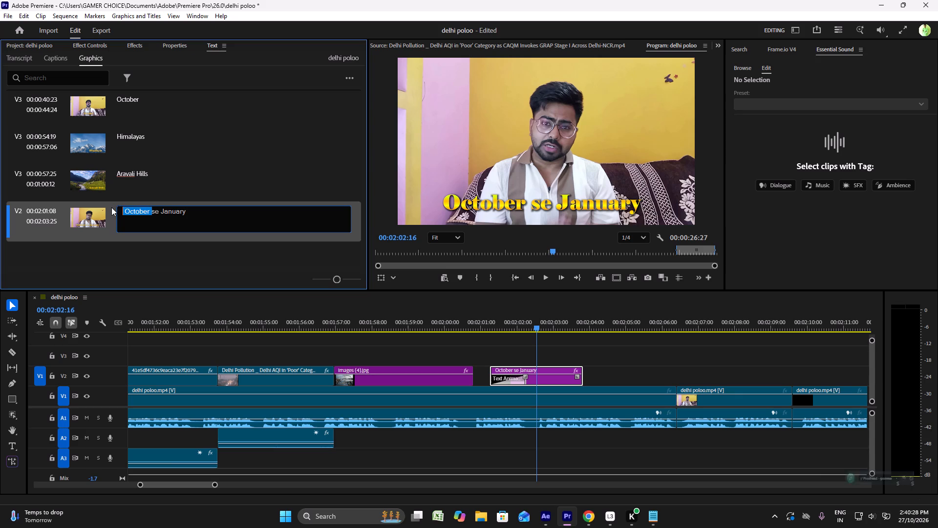
key(ctrl+x)
ctrl+click(159, 204)
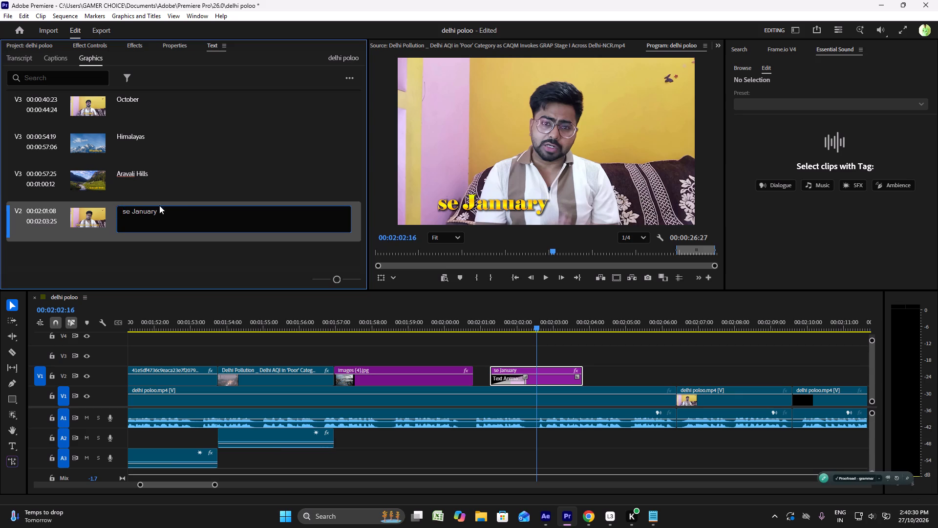
double_click(159, 209)
click(169, 213)
key(space)
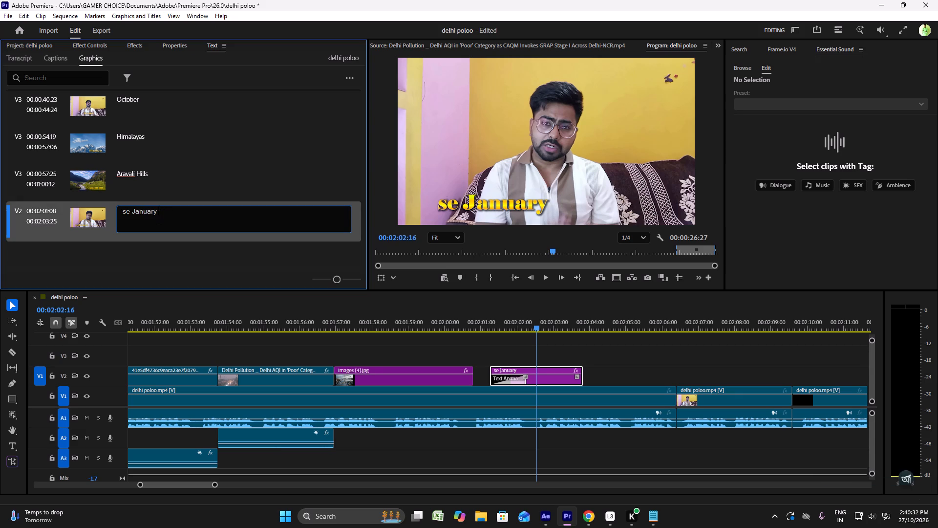
key(ctrl+v)
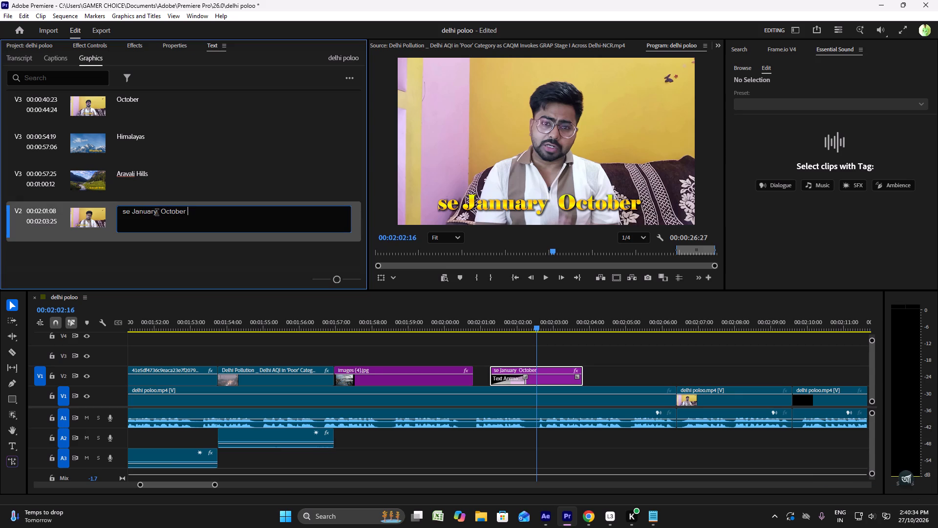
click(161, 213)
key(BackSpace)
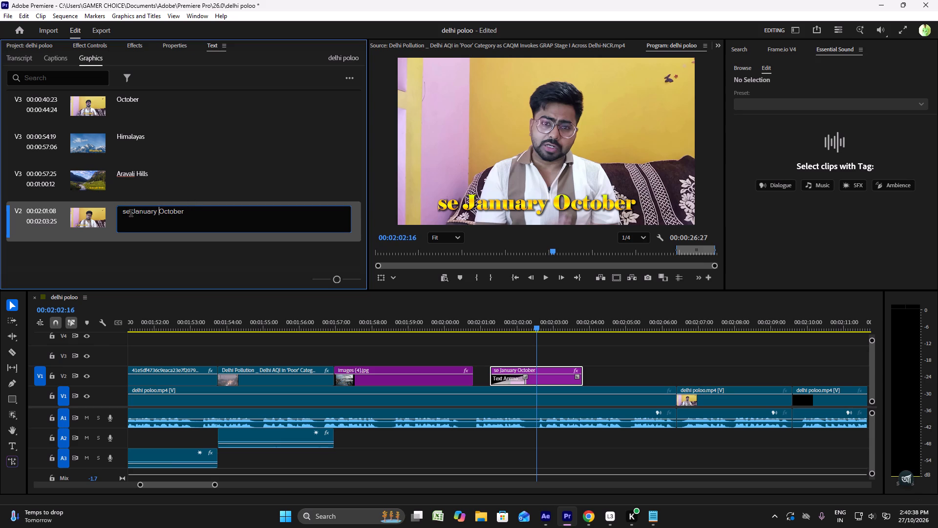
drag(133, 214, 106, 213)
key(BackSpace)
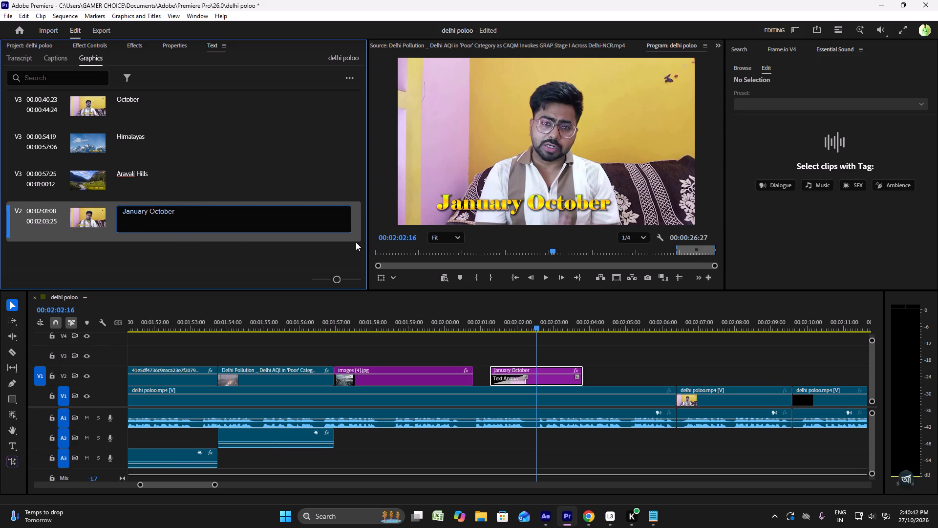
Widen the gap between January and October in the title text with nine extra spaces.
click(149, 214)
key(space)
key(space)
key(space)
key(space)
key(space)
key(space)
key(space)
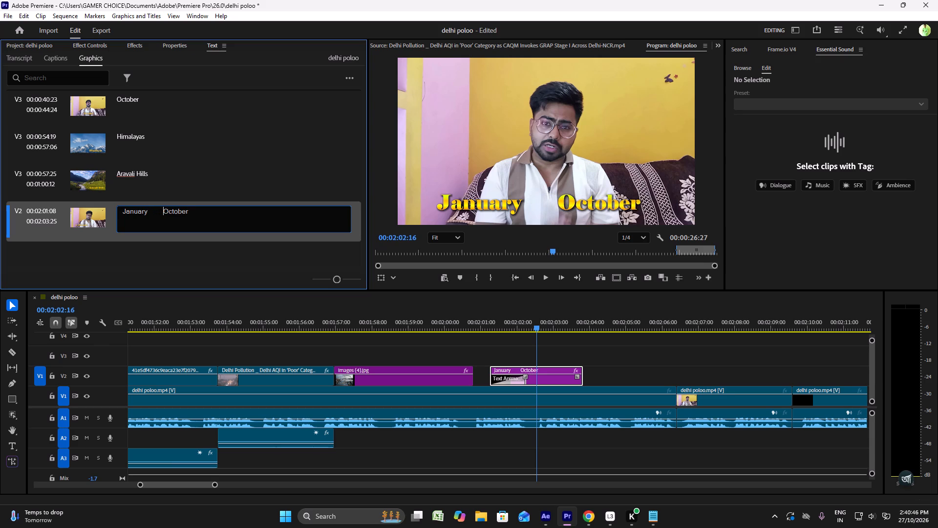
key(space)
key(space)
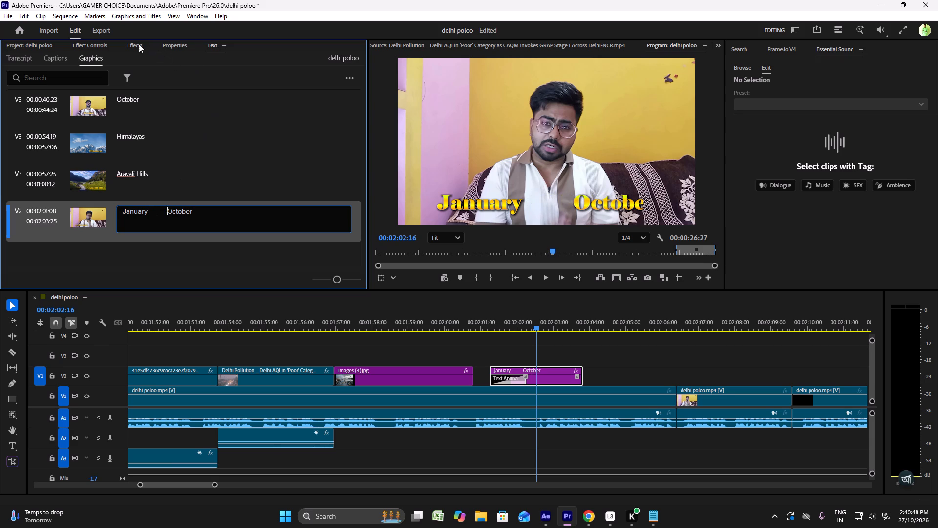
Set the January October title's transform scale to 87% and its Motion Scale to 115, and play it back.
click(185, 46)
scroll(162, 120, up, 5)
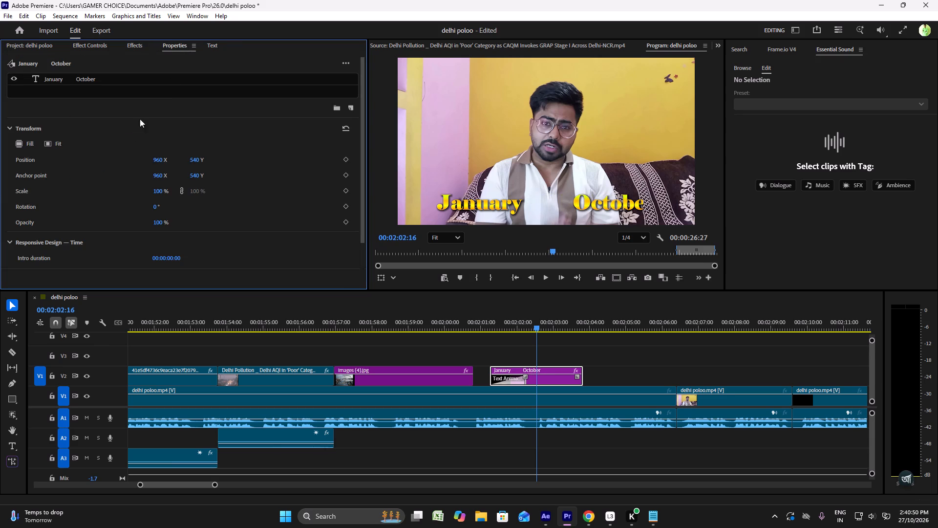
drag(161, 188, 153, 188)
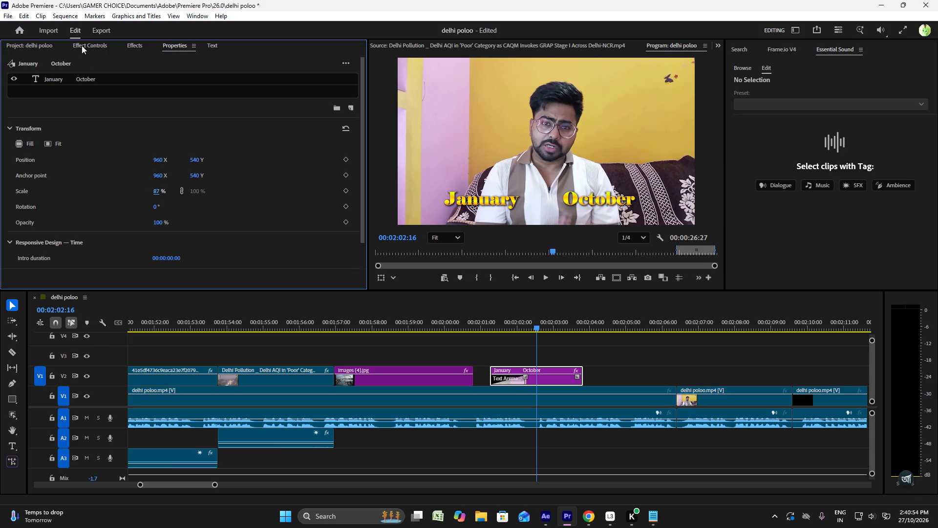
click(91, 43)
click(96, 49)
click(95, 42)
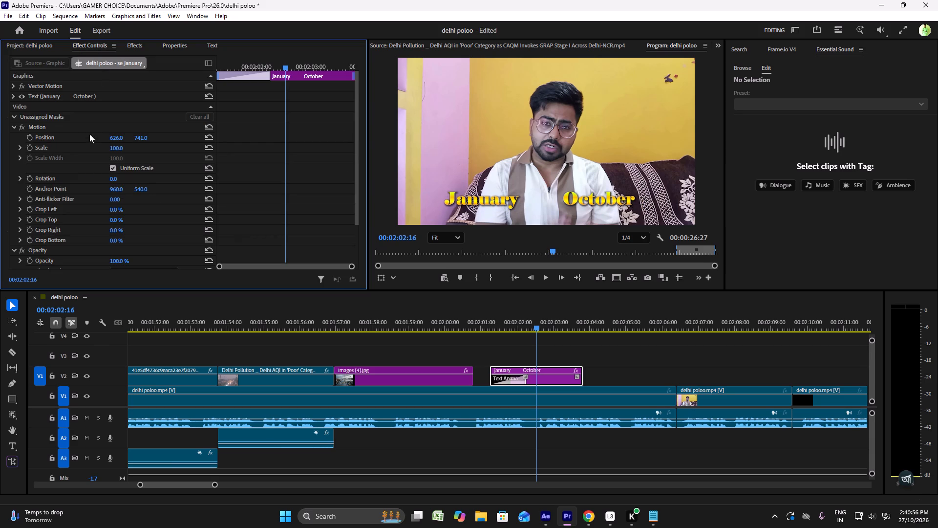
drag(118, 150, 125, 149)
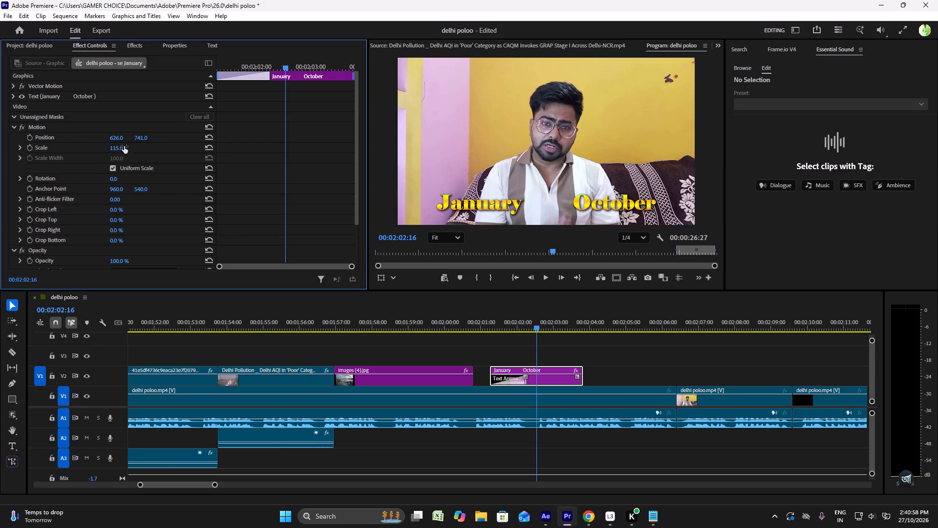
click(477, 319)
key(space)
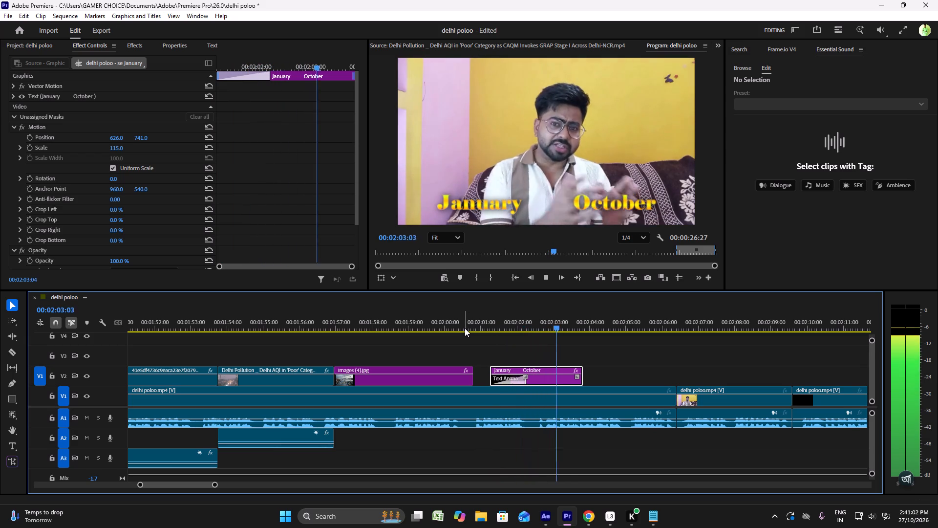
key(space)
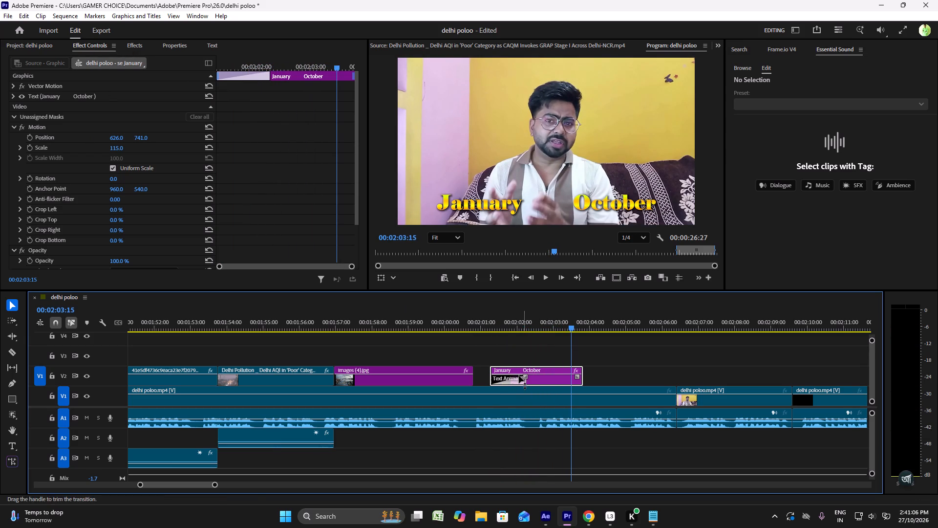
Shorten the Text Animator transition at the title's start to 00:00:00:08 and play it back from 00:02:01:05.
drag(524, 375, 502, 375)
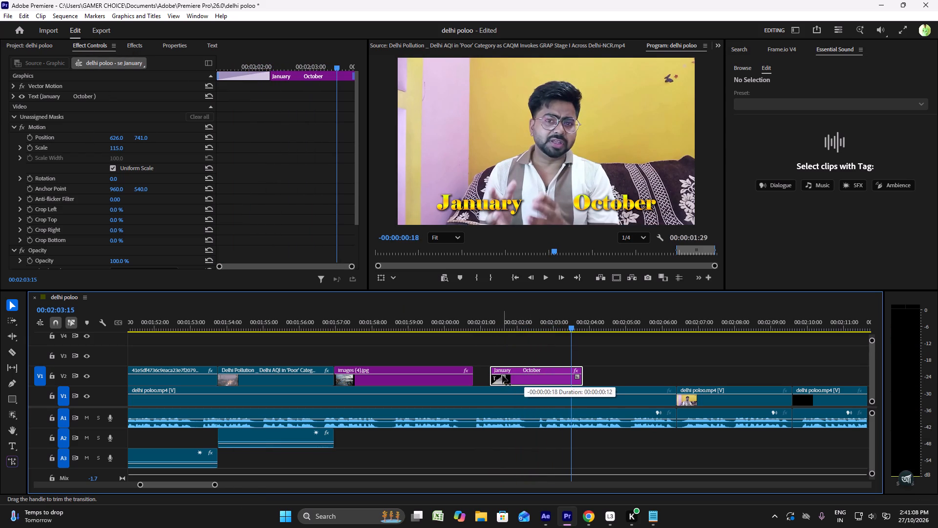
drag(502, 375, 498, 375)
click(498, 375)
click(487, 325)
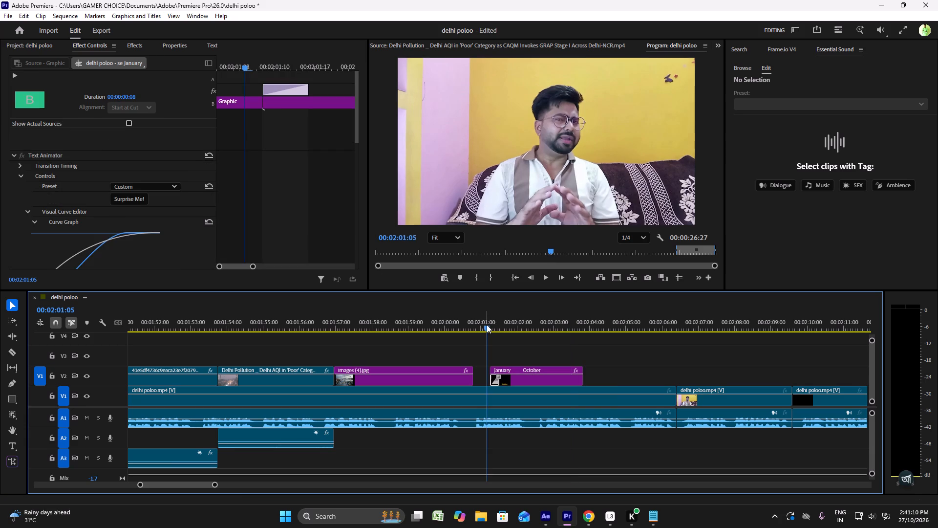
key(space)
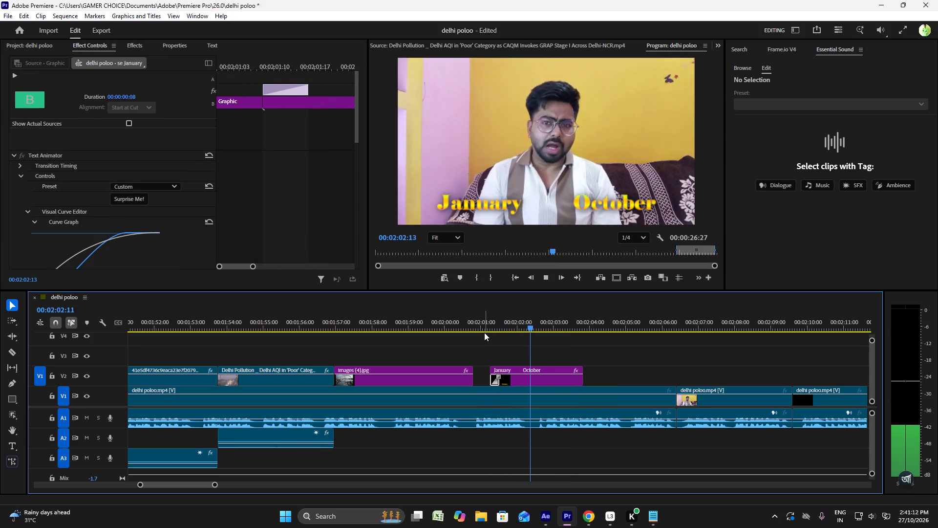
key(space)
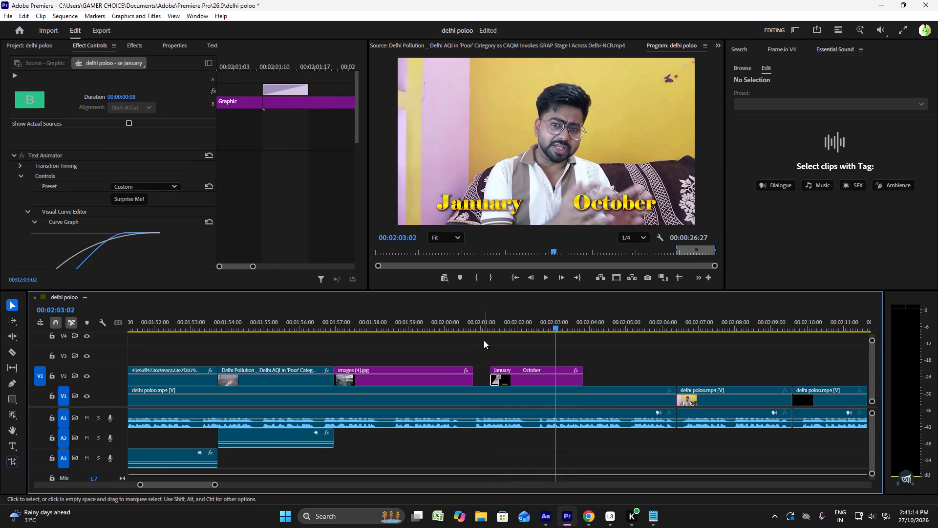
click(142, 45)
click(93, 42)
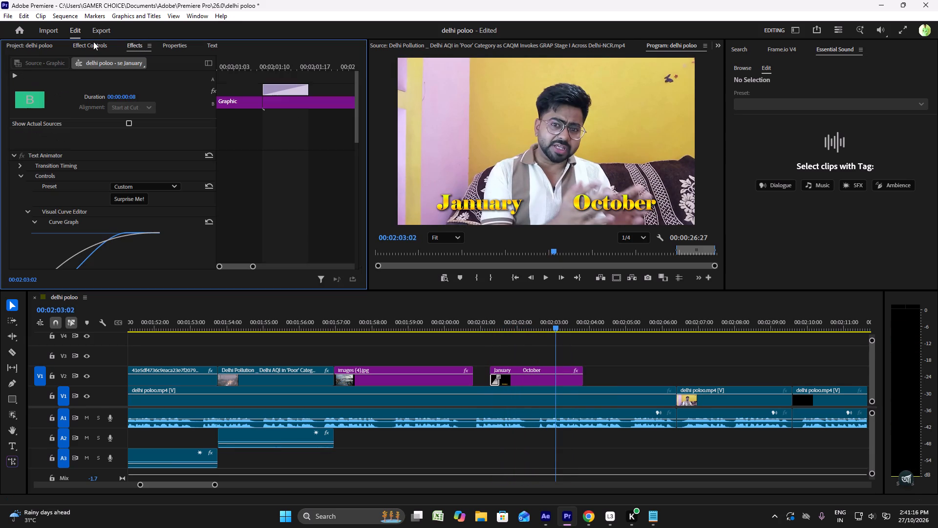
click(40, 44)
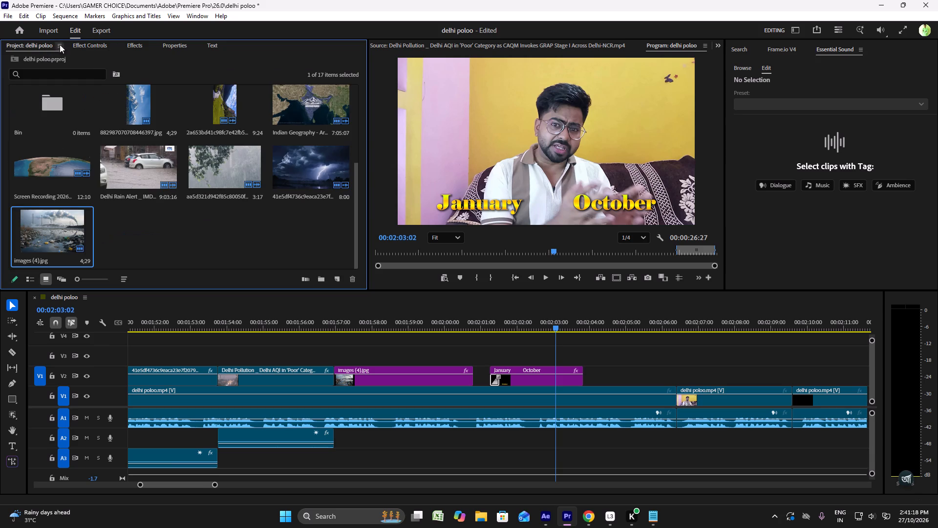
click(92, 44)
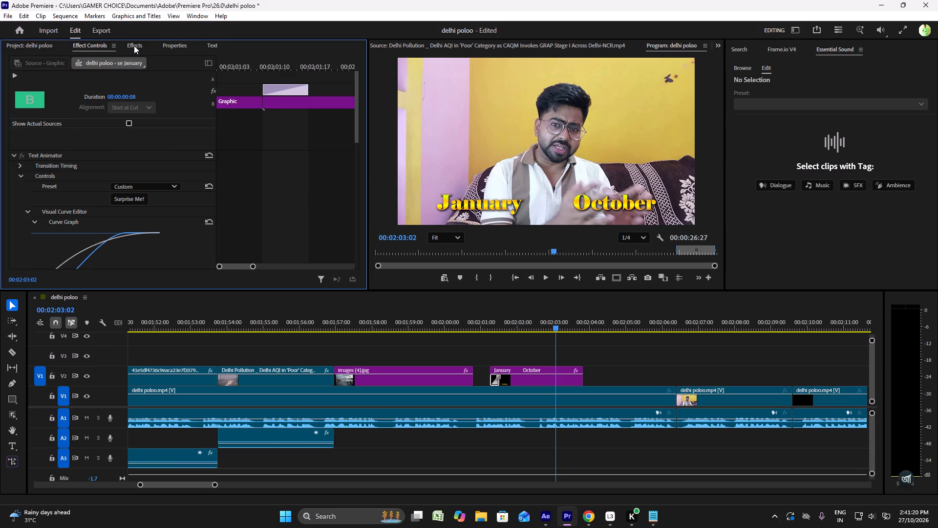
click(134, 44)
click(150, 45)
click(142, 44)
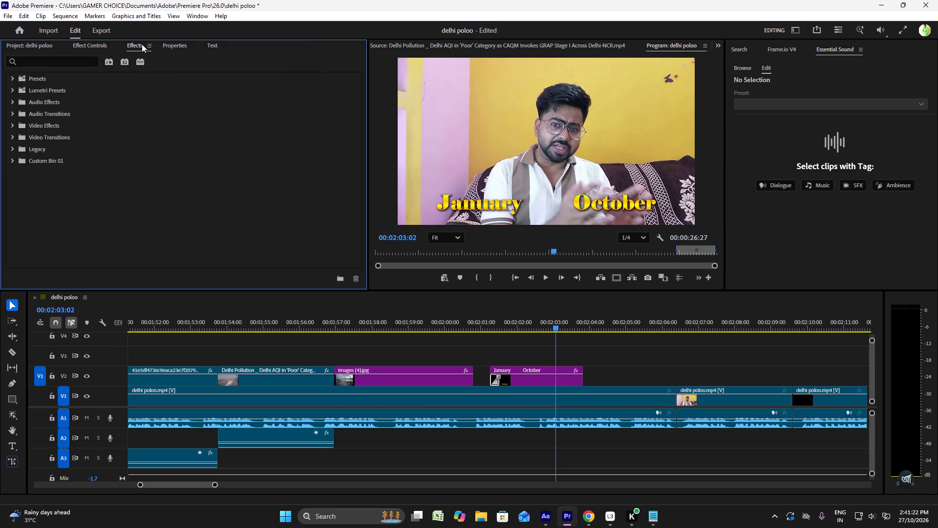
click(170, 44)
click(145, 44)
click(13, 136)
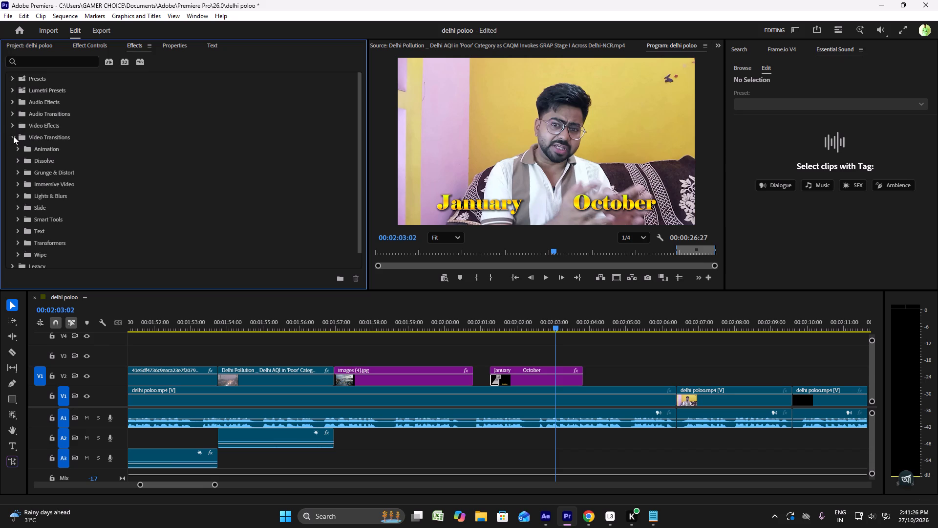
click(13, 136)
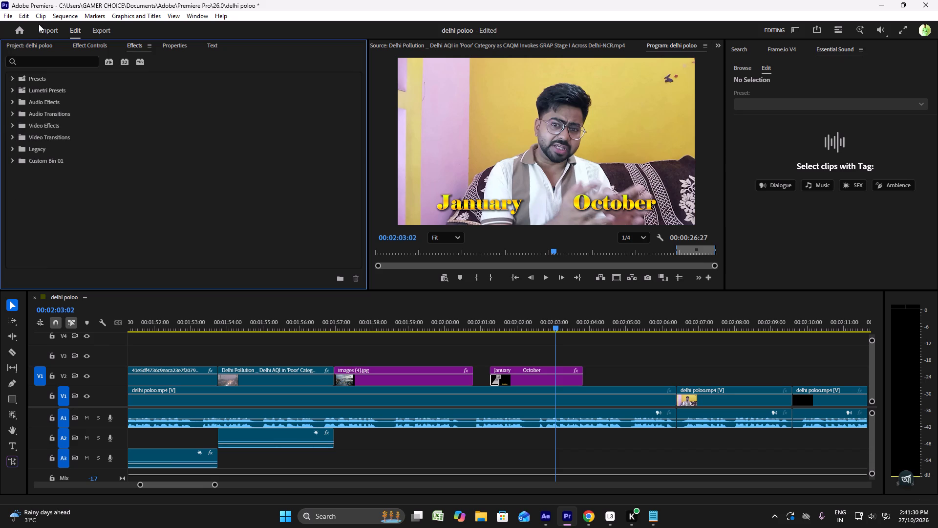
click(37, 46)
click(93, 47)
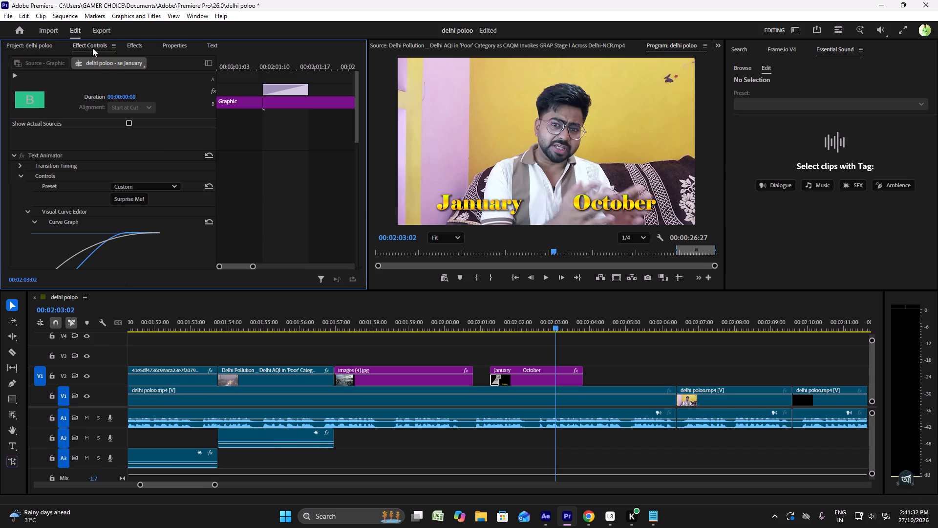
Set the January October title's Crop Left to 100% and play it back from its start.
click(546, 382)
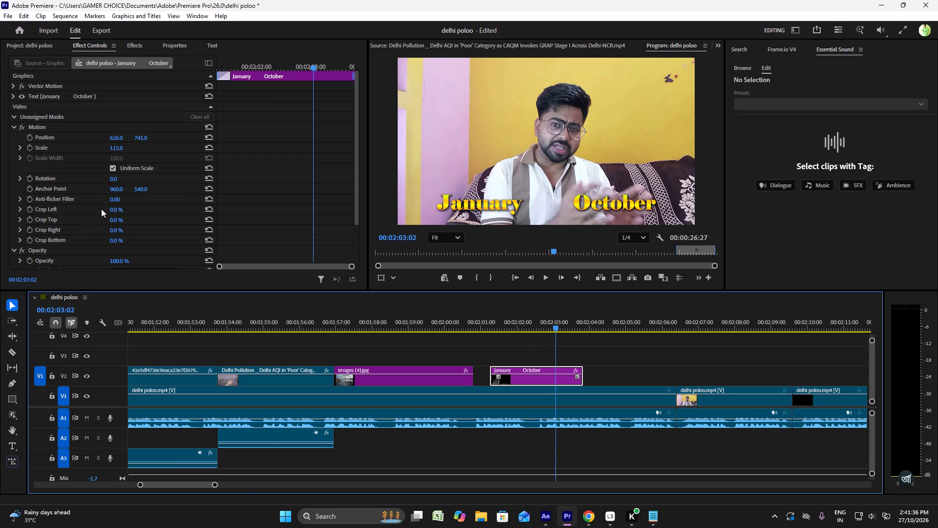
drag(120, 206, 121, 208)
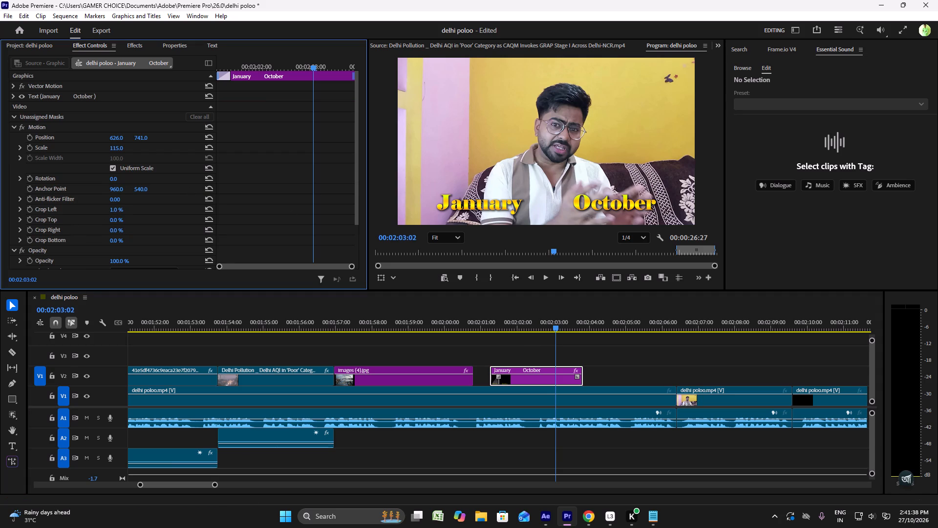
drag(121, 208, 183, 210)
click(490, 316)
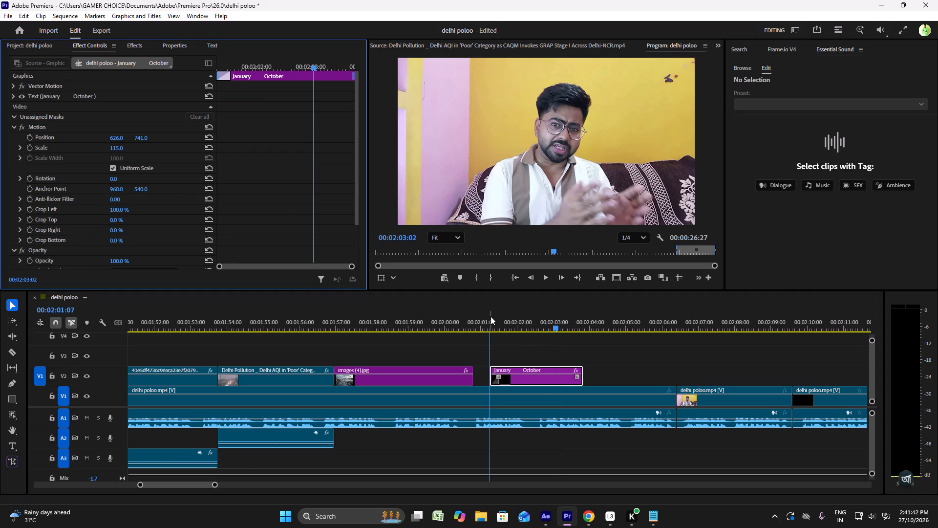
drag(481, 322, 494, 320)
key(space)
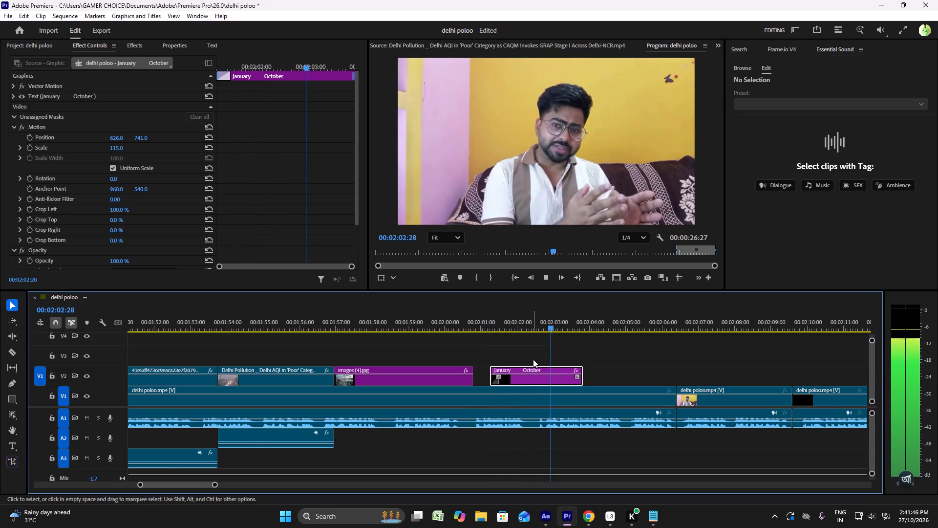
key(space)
Move the January October title along V2 to start at about 00:02:02:13 and play that section back.
drag(530, 379, 572, 378)
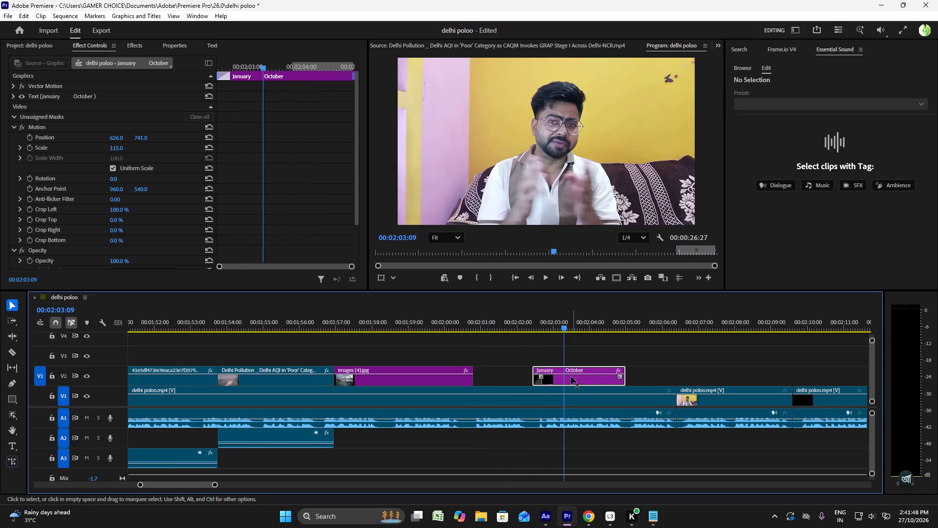
click(522, 312)
key(space)
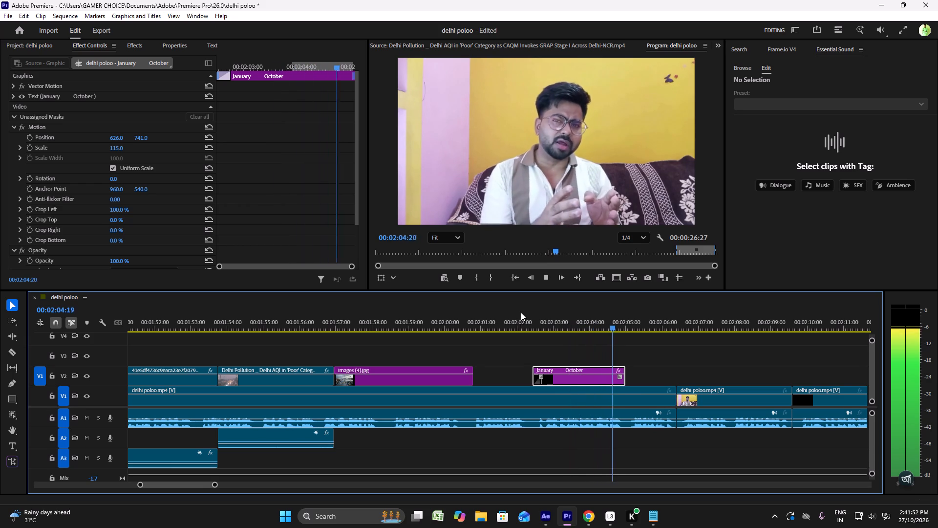
key(space)
At 00:02:02:29, set the title's Crop Left to 72% and start keyframing Crop Left and Anti-flicker Filter.
click(553, 317)
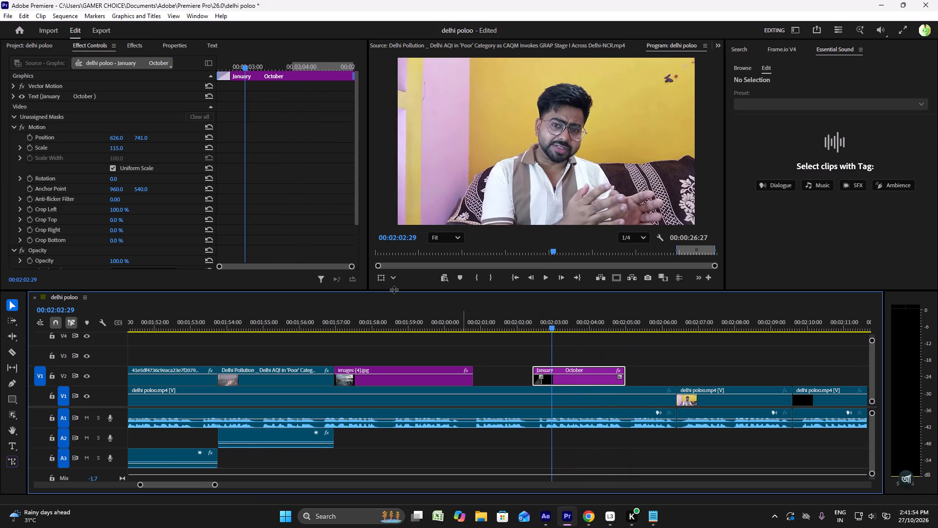
drag(125, 210, 134, 210)
drag(123, 208, 128, 207)
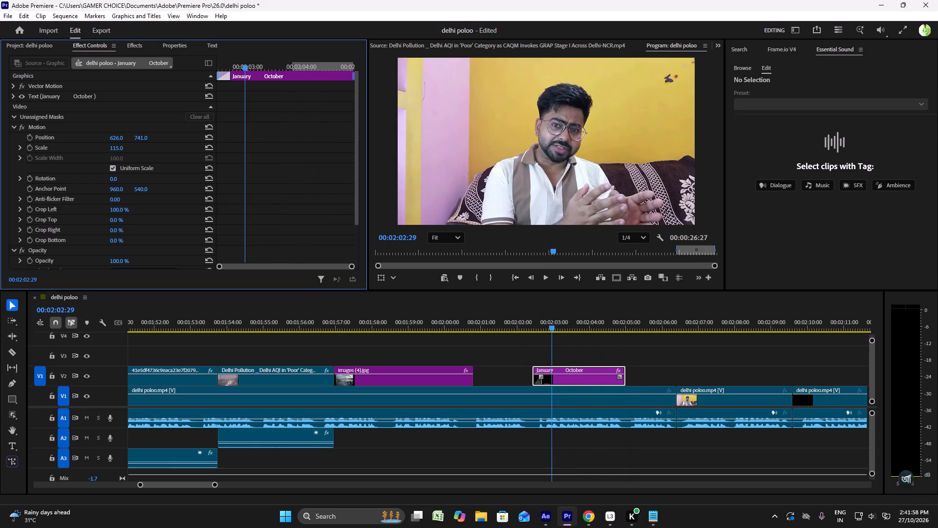
drag(128, 207, 116, 204)
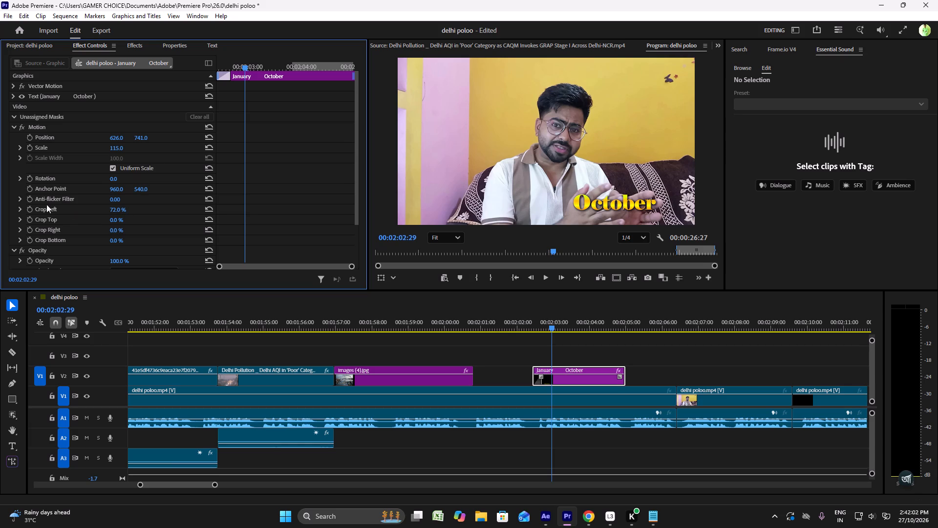
click(29, 208)
click(29, 198)
Add a 0% Crop Left keyframe at 00:02:03:21 and shift it to about 00:02:04:23.
key(space)
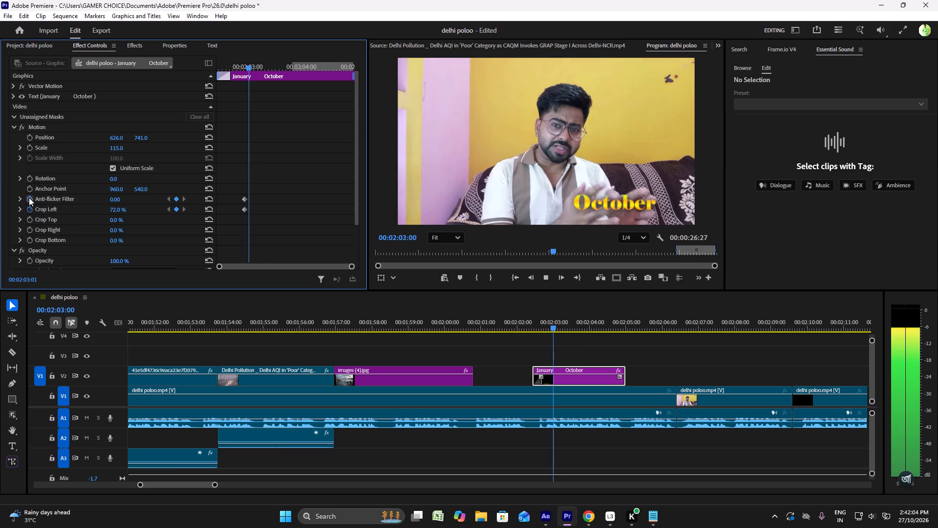
key(space)
drag(117, 210, 79, 203)
click(123, 208)
drag(276, 204, 291, 216)
drag(286, 211, 342, 221)
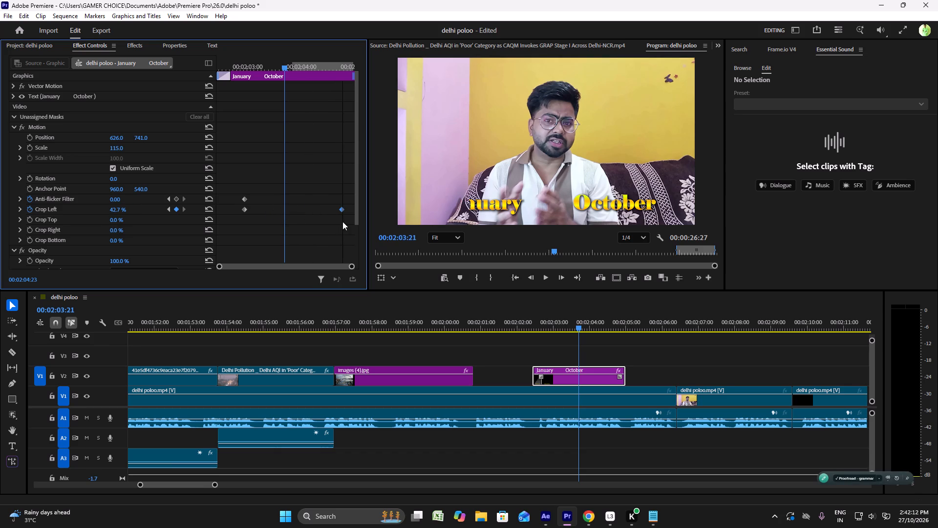
drag(342, 221, 342, 222)
Shift the title's first Crop Left and Anti-flicker Filter keyframes back to about 00:02:02:18 and play the reveal.
drag(224, 186, 263, 219)
drag(246, 210, 226, 209)
click(504, 314)
key(space)
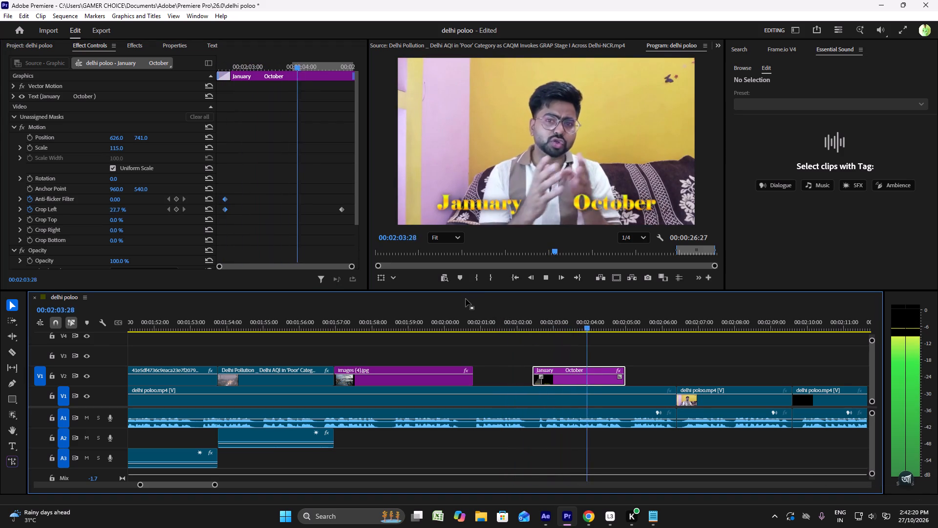
key(space)
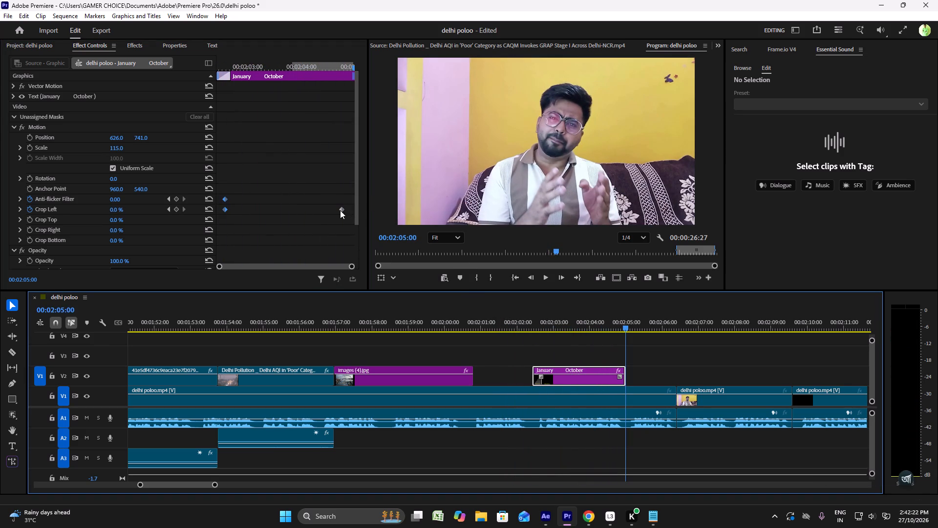
Speed up the title's reveal by pulling the last Crop Left keyframe back to about 00:02:04:09, checking it with playback.
drag(340, 209, 327, 209)
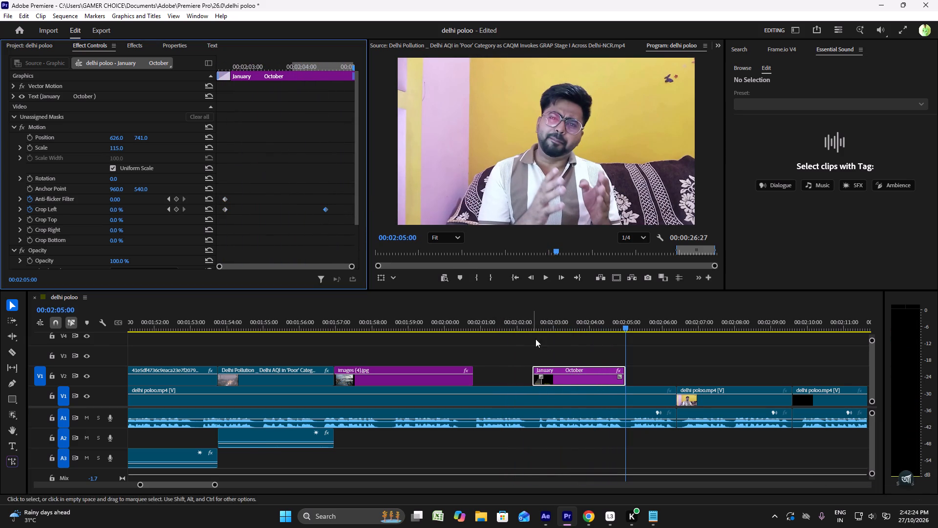
click(524, 316)
key(space)
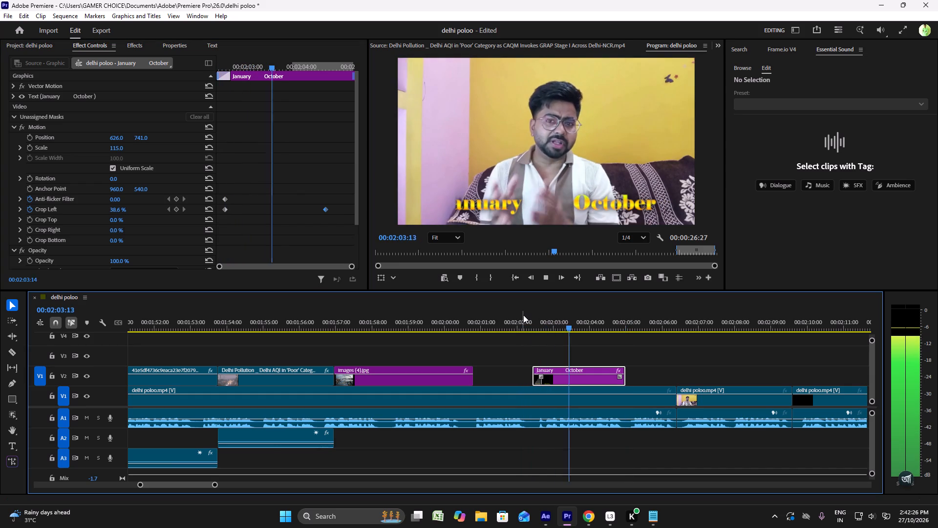
key(space)
key(space)
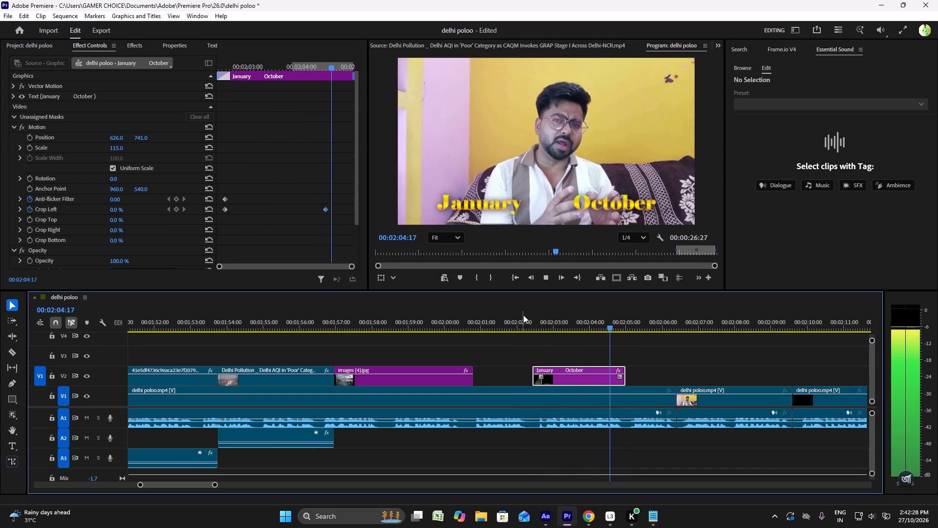
key(space)
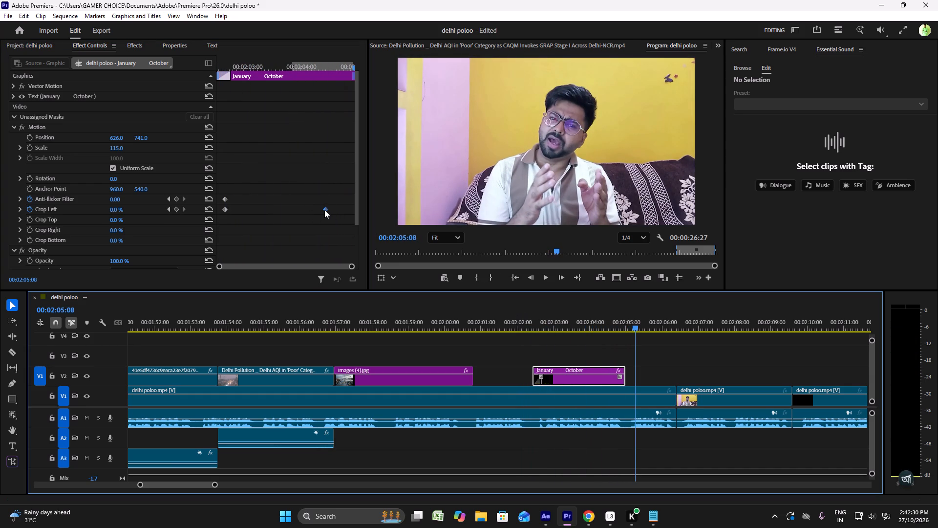
drag(324, 210, 316, 210)
click(514, 318)
key(space)
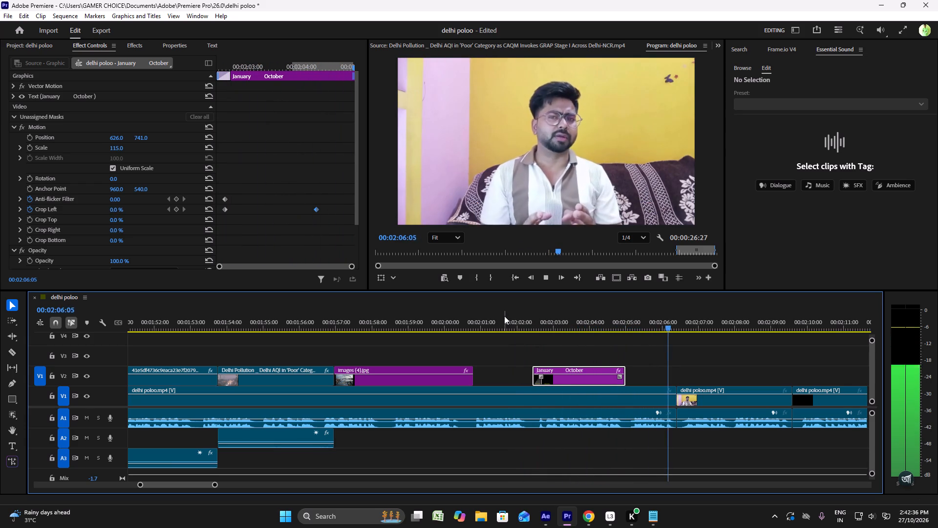
key(space)
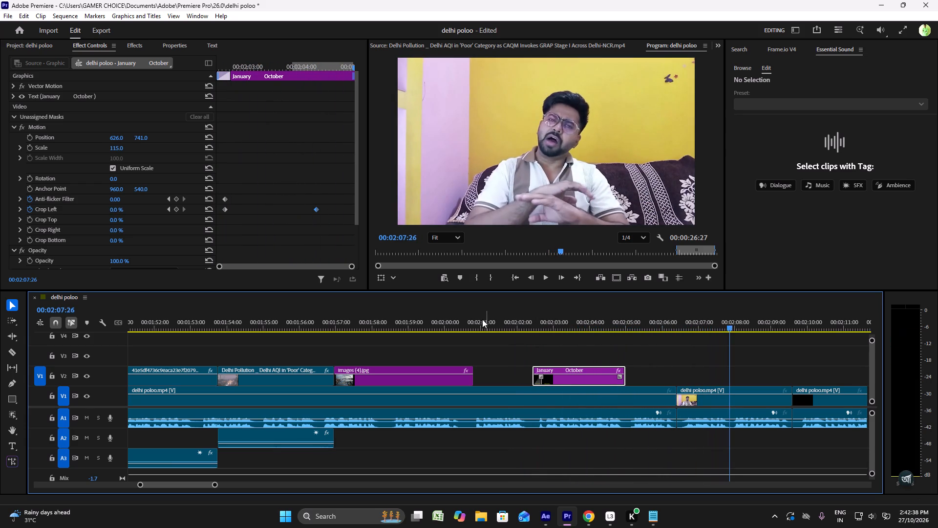
Play from 00:02:00:25 to 00:02:02:12 and add Scale and Position keyframes there on the V1 delhi poloo.mp4 clip under the title.
click(481, 319)
drag(481, 319, 476, 318)
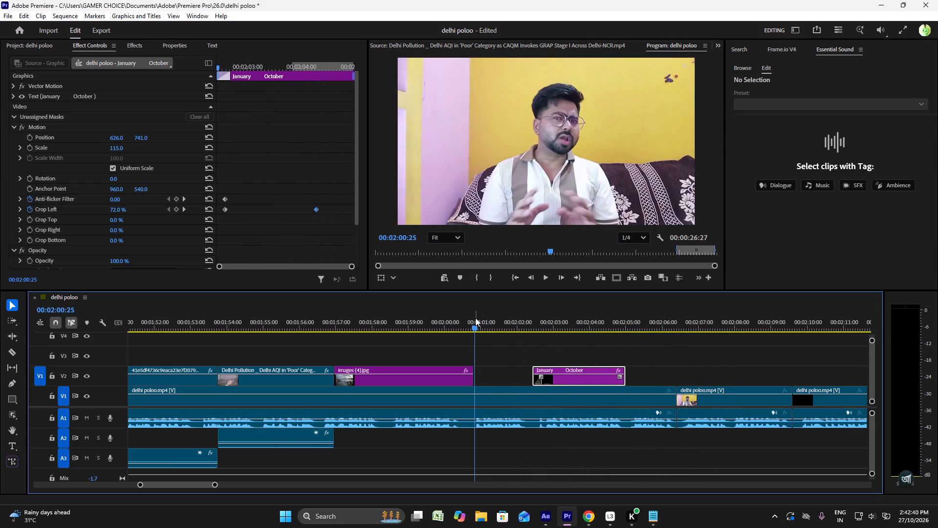
key(space)
key(space)
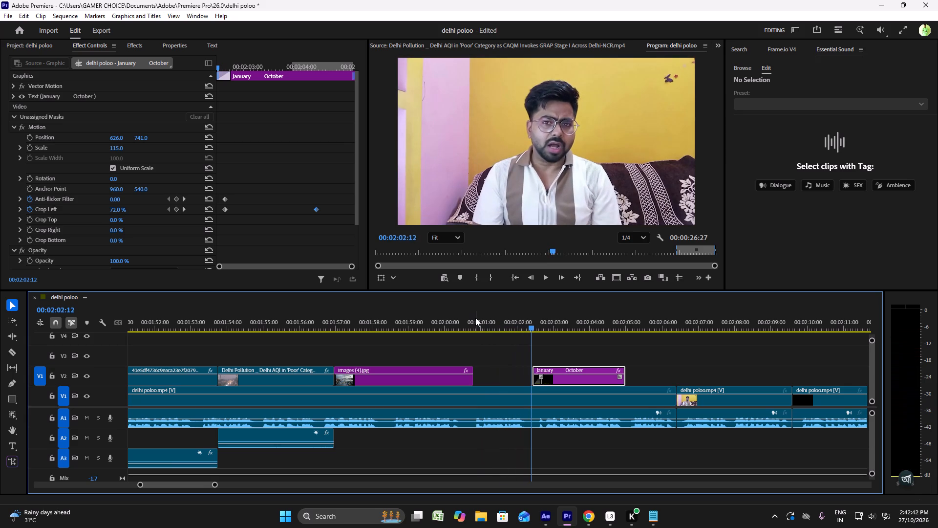
click(554, 419)
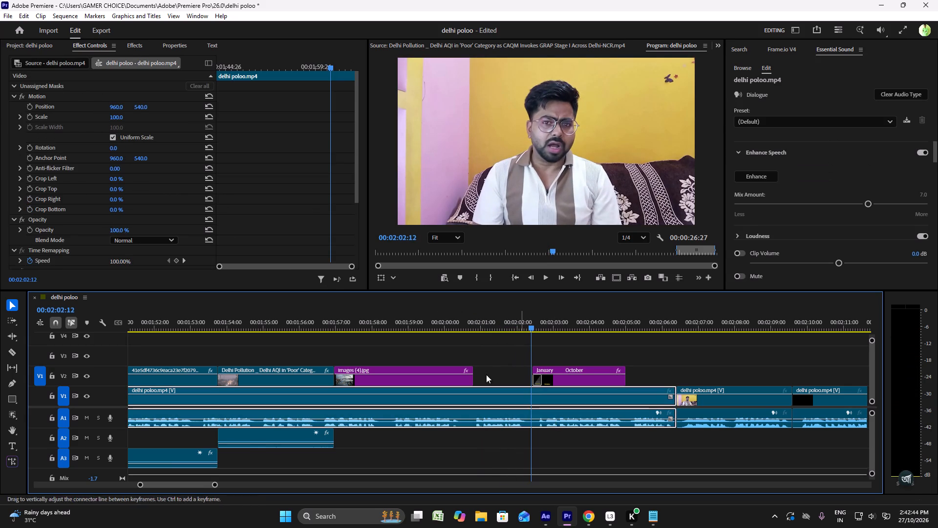
click(29, 113)
click(29, 99)
click(30, 105)
Set the V1 clip's Scale to 123 at 00:02:04:25 for a slow zoom-in and play it through the following cut.
key(space)
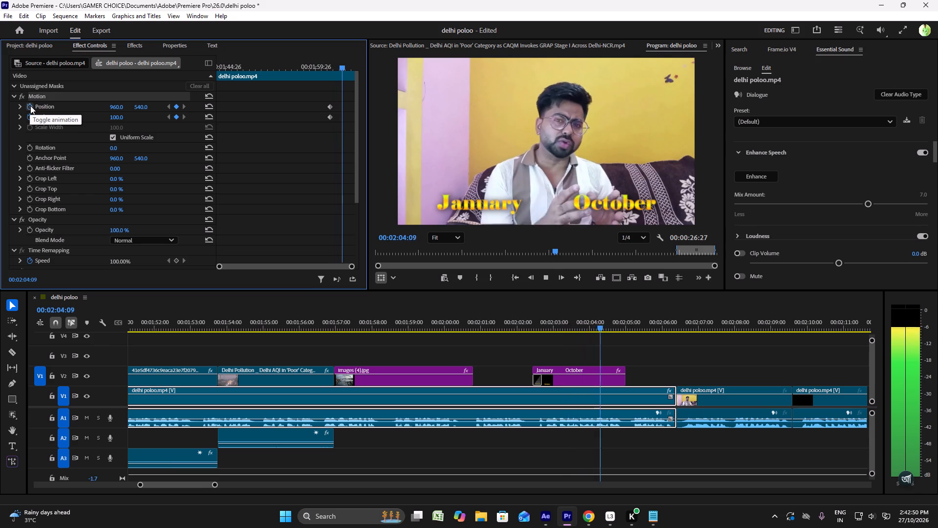
key(space)
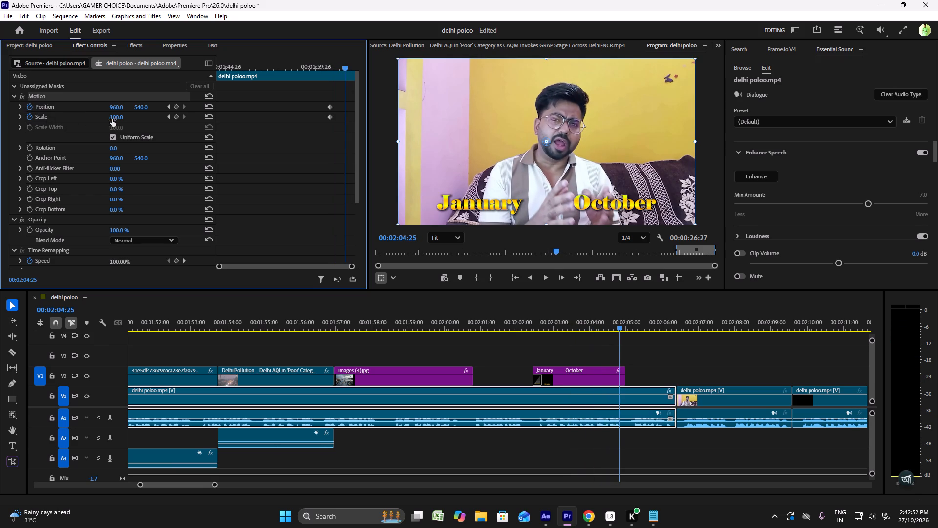
drag(121, 119, 128, 119)
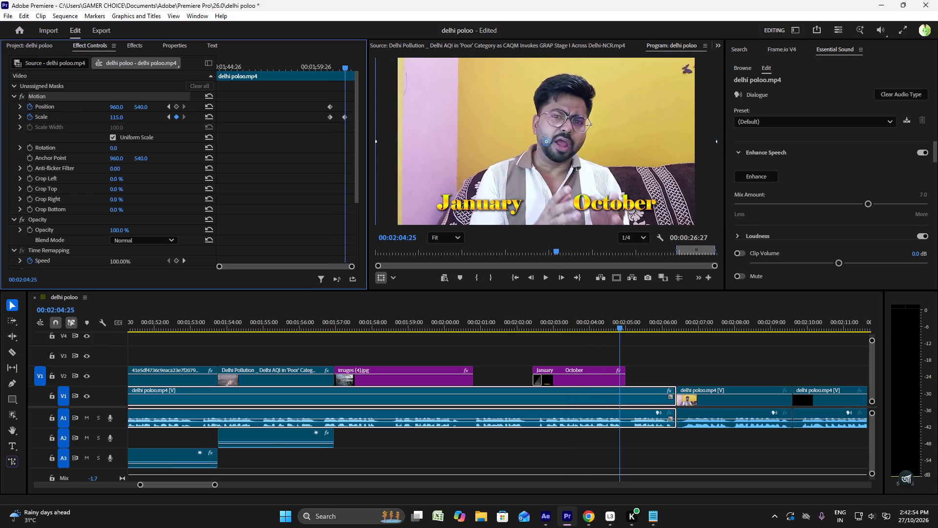
drag(128, 119, 132, 119)
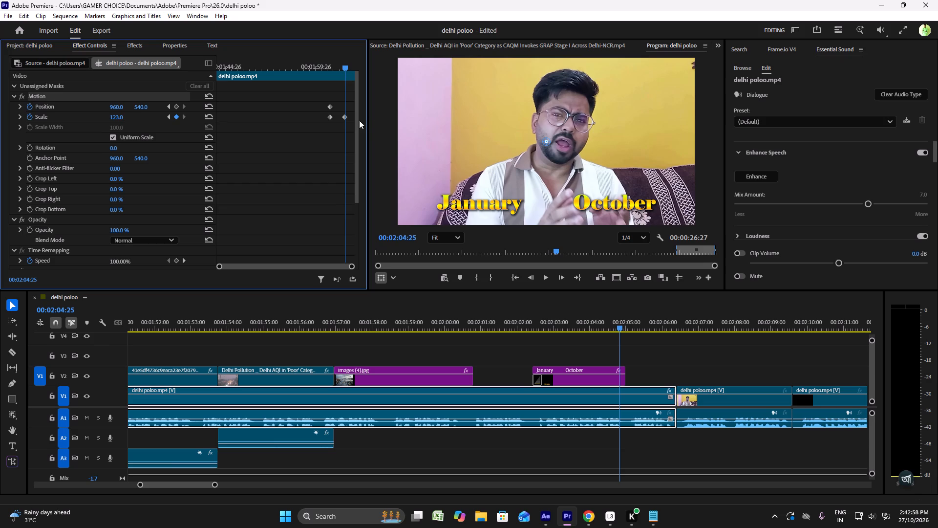
click(345, 117)
click(514, 314)
key(space)
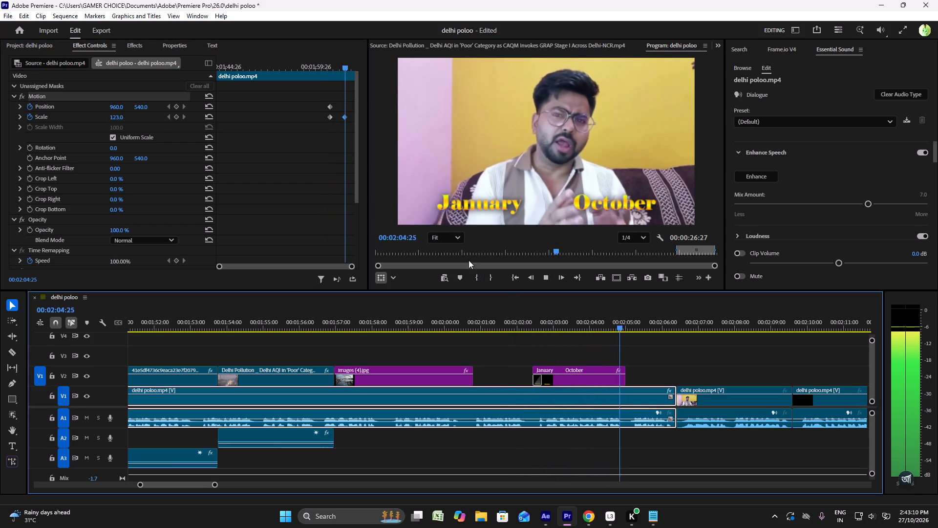
key(space)
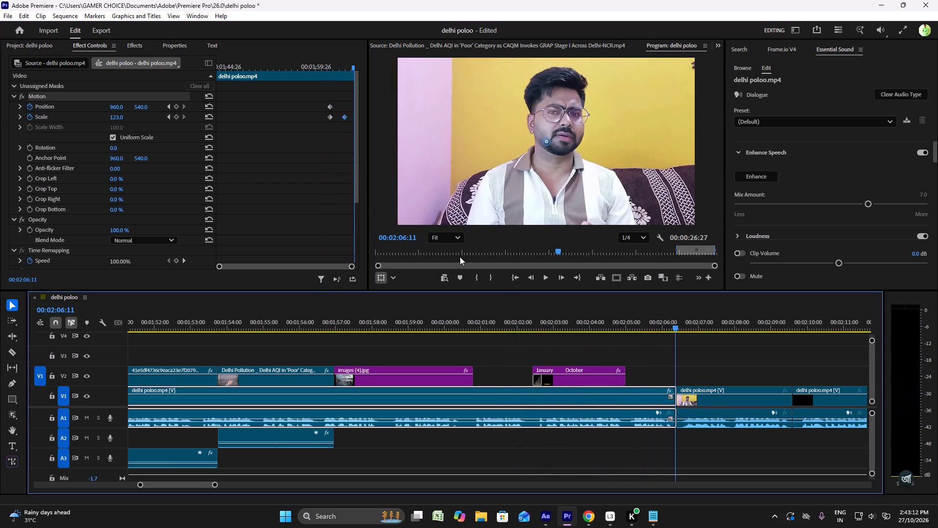
click(524, 318)
key(space)
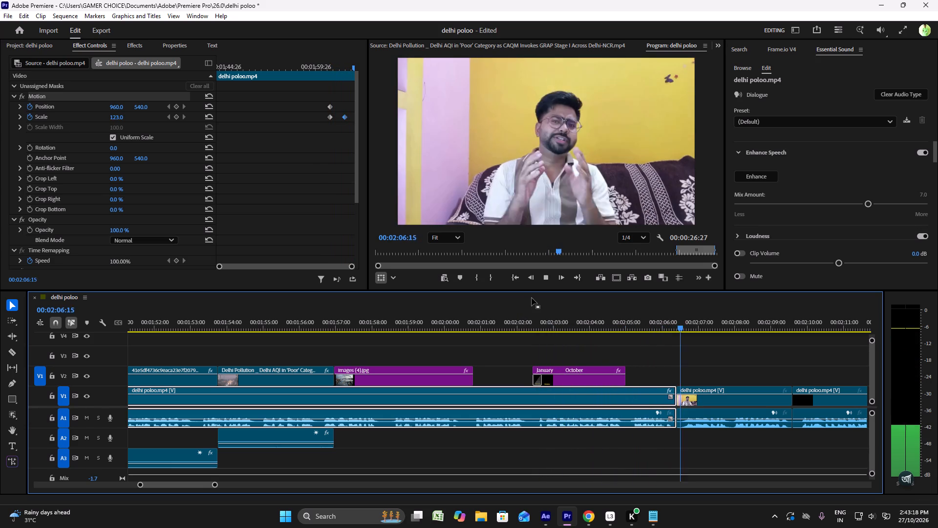
key(space)
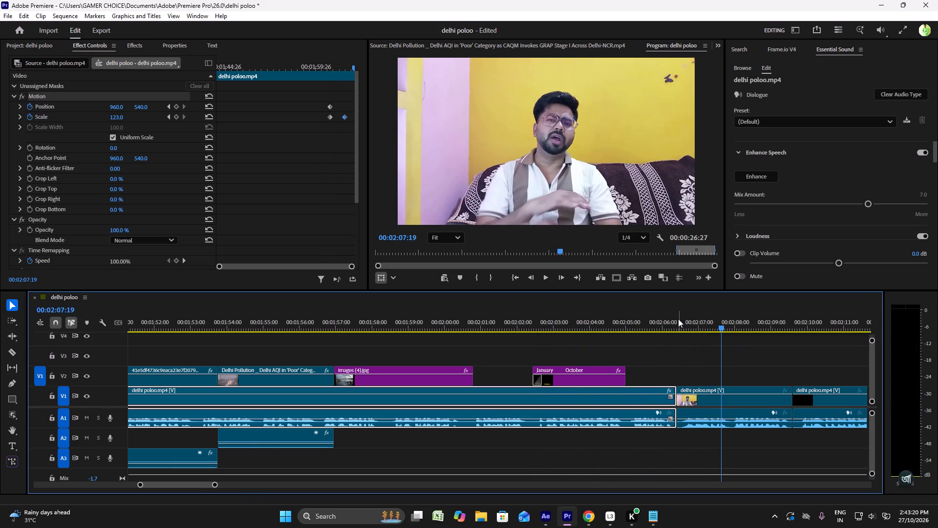
Add Scale and Position keyframes at 00:02:06:17 on the V1 clip that starts at 00:02:06:12.
click(678, 319)
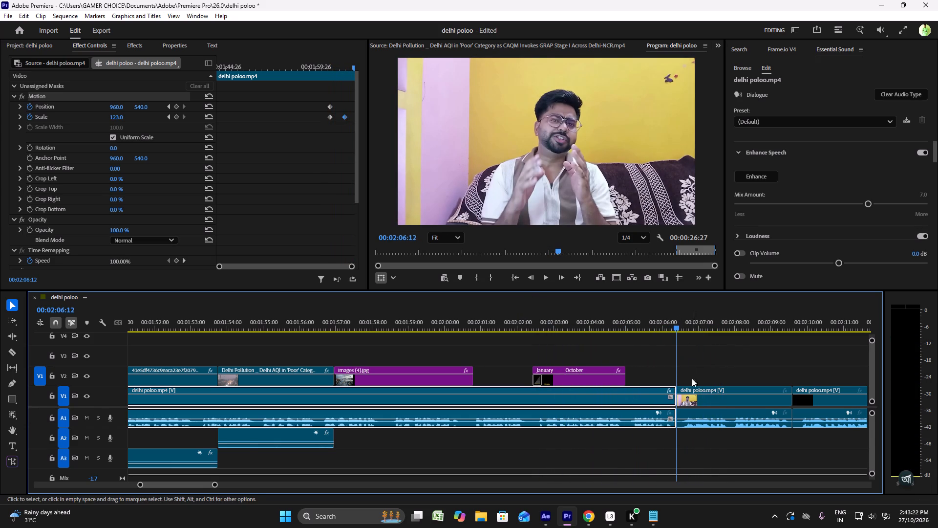
click(692, 396)
key(space)
key(space)
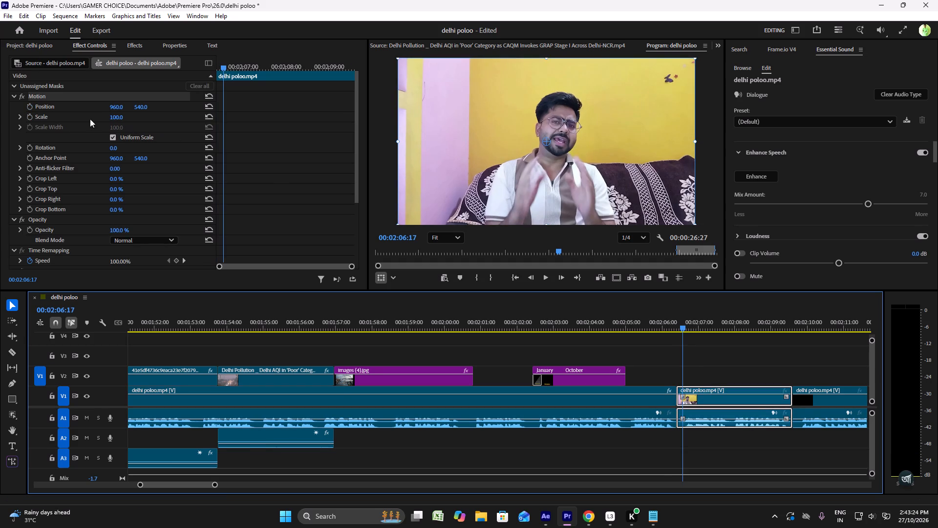
click(31, 117)
click(33, 104)
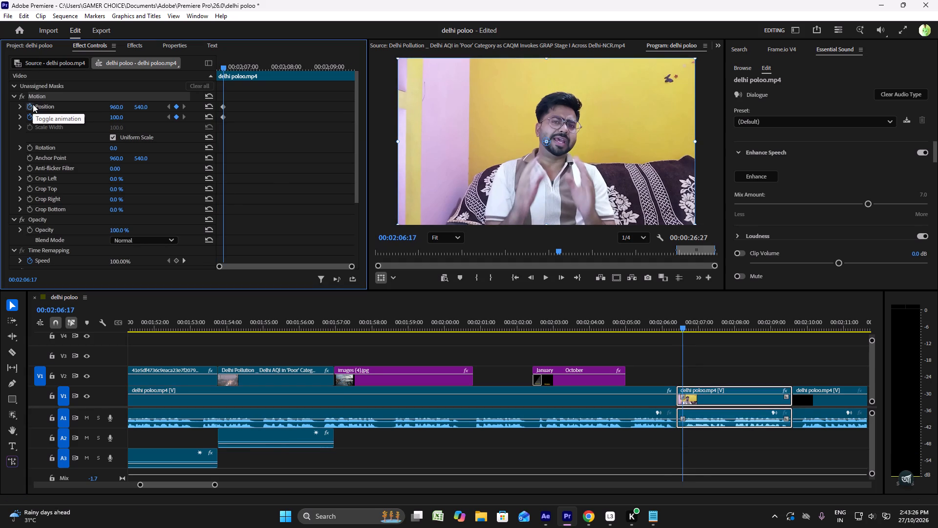
Set the V1 clip's Scale to 126, move that keyframe to about 00:02:09:06 for a slower zoom-in, and play it past the clip's end.
key(space)
key(space)
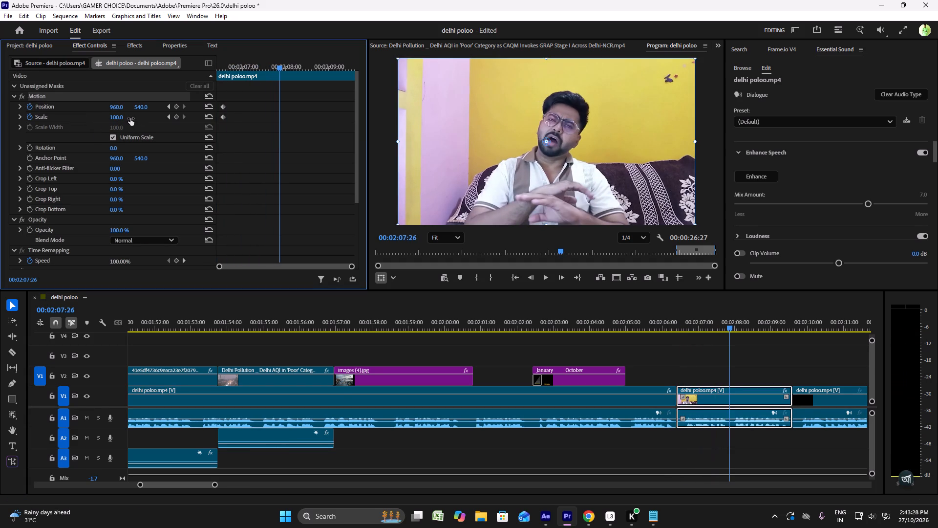
drag(130, 118, 144, 121)
drag(279, 118, 280, 118)
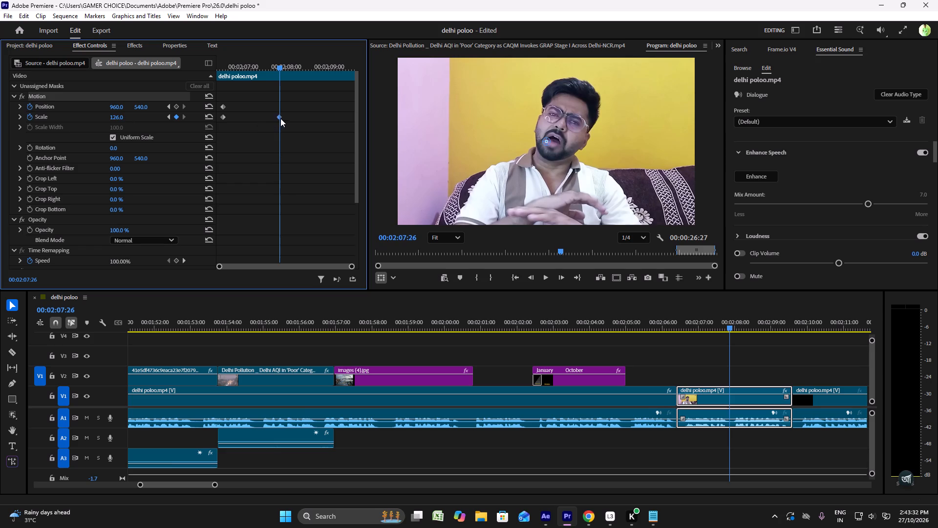
drag(280, 118, 338, 125)
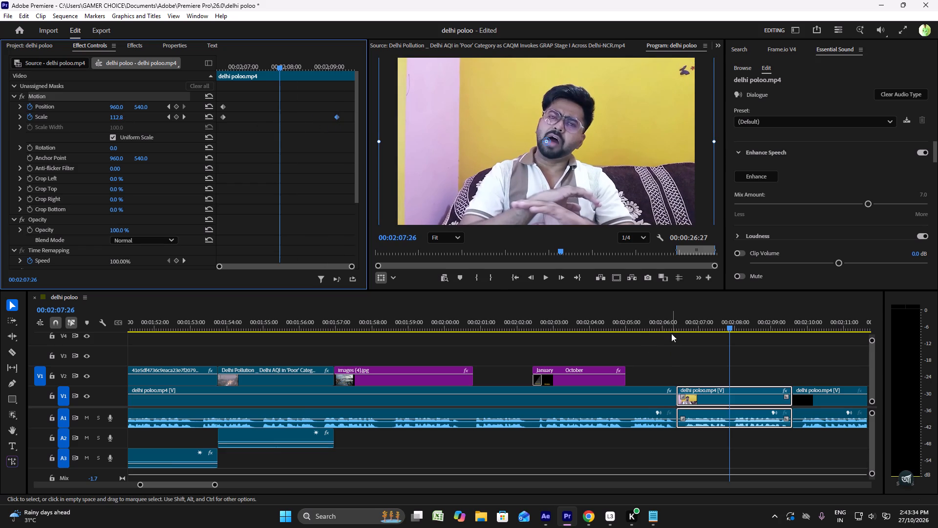
click(669, 323)
key(space)
scroll(671, 349, down, 5)
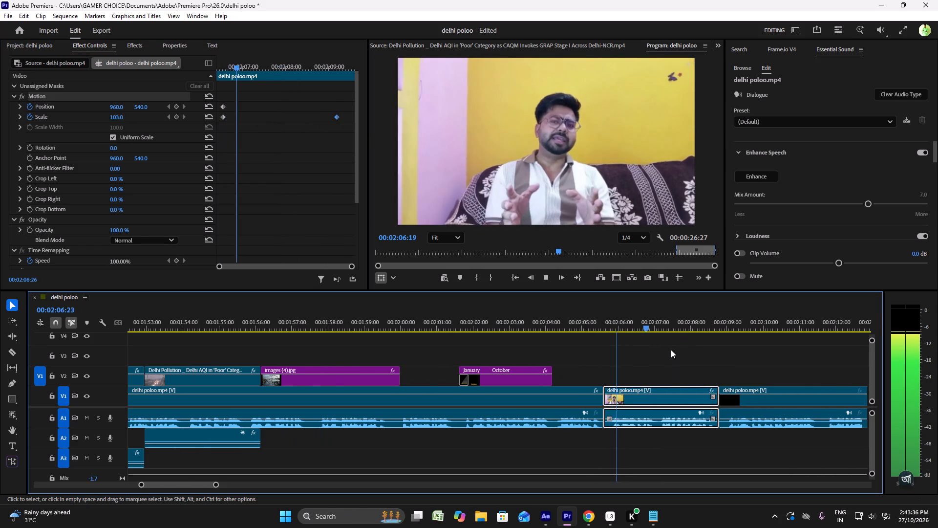
scroll(670, 346, down, 7)
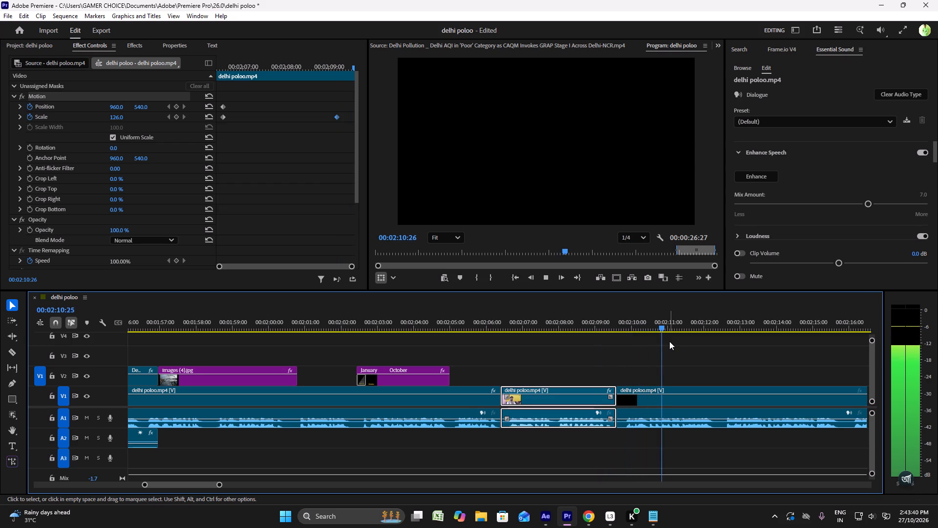
key(space)
Review the narration from 00:02:09:10 to about 00:02:28, and replay from about 00:02:04 to 00:02:17:25 to find where B-roll is needed.
scroll(669, 341, down, 6)
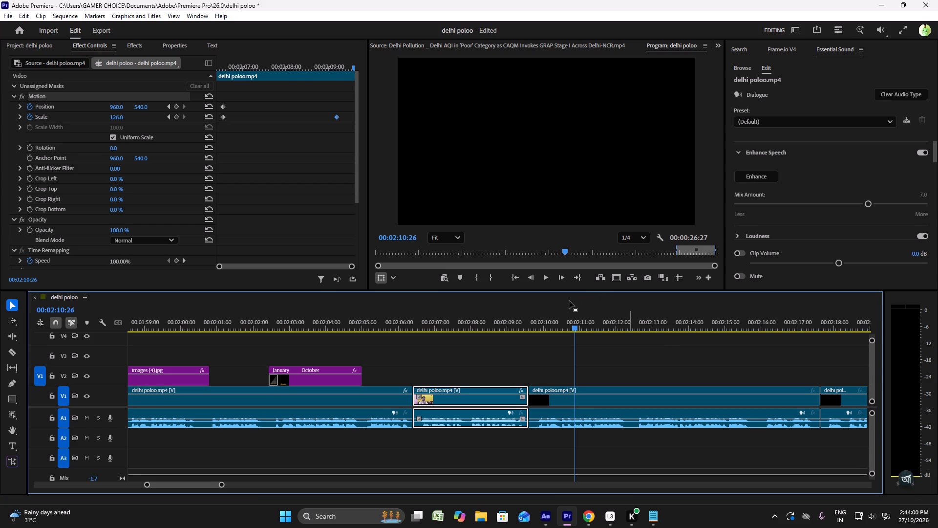
click(520, 323)
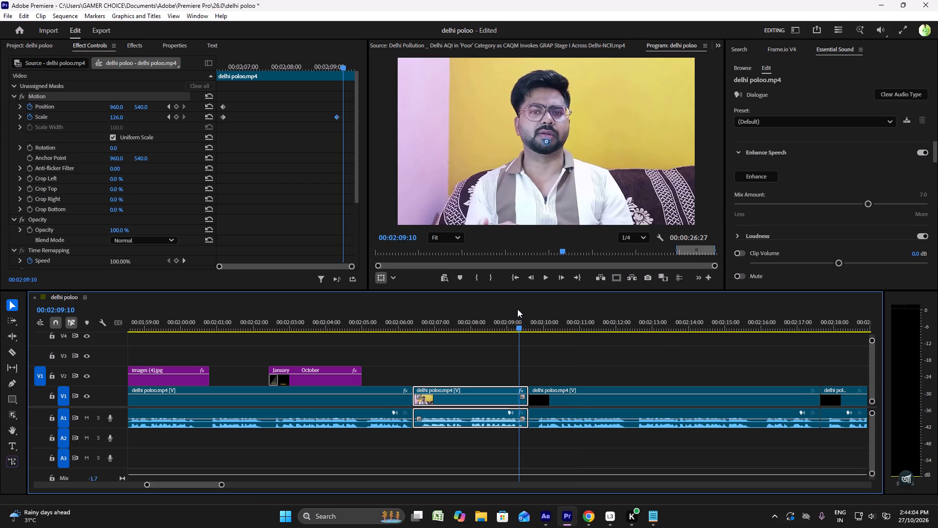
key(space)
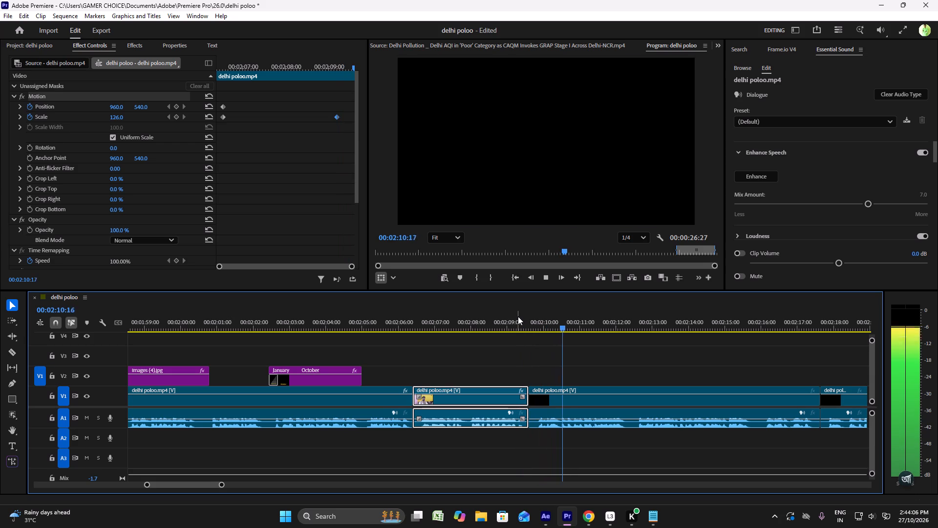
alt+scroll(518, 317, down, 11)
scroll(518, 320, down, 6)
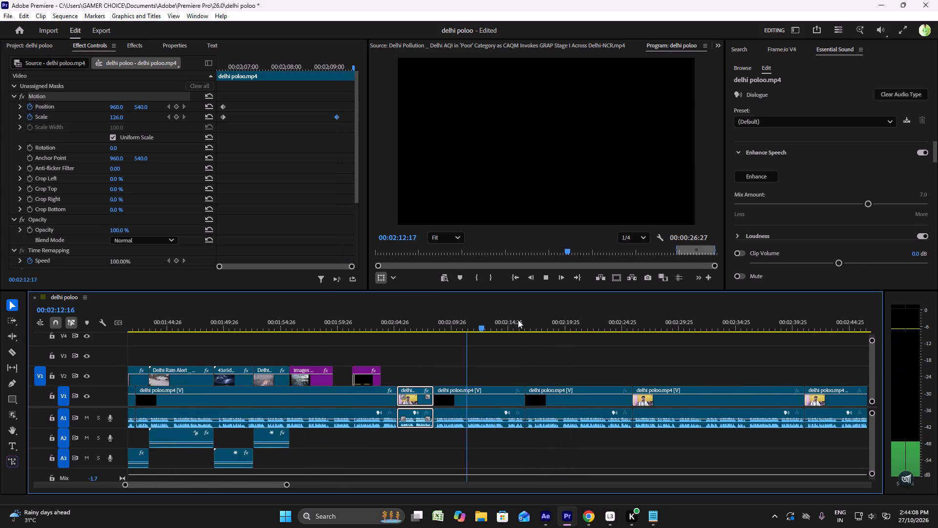
scroll(518, 320, down, 18)
alt+scroll(518, 320, down, 9)
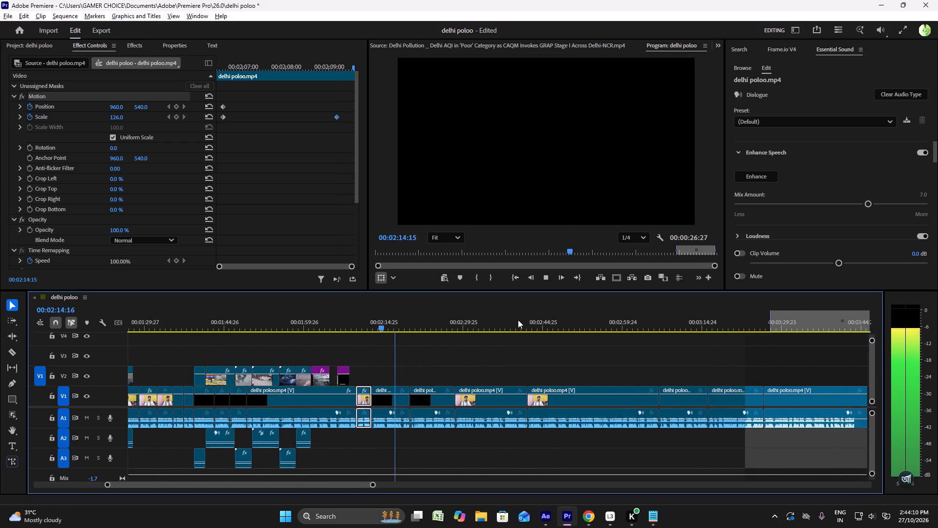
alt+scroll(518, 320, down, 1)
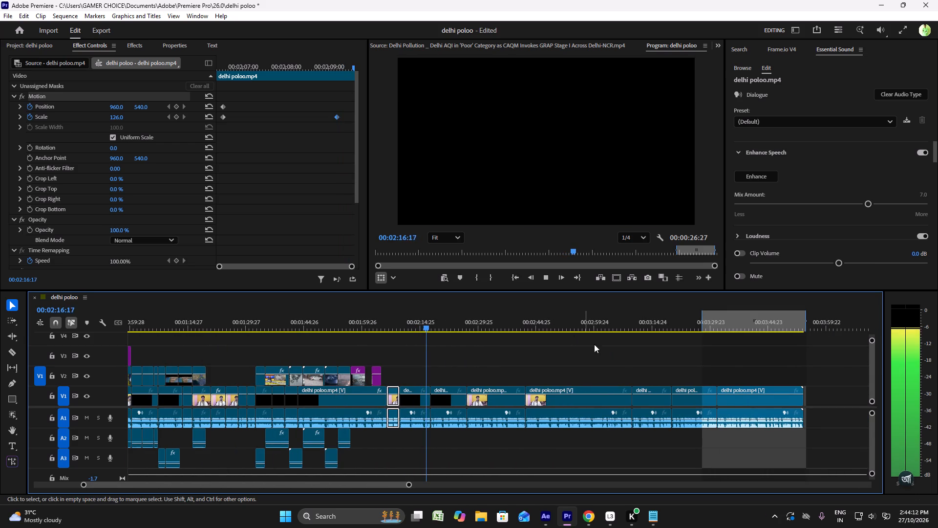
click(621, 355)
click(715, 363)
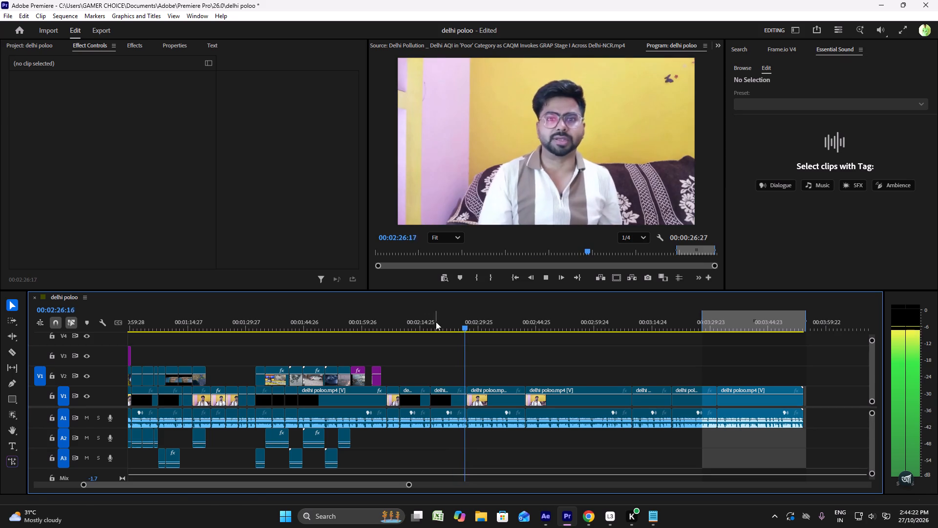
alt+scroll(445, 342, up, 10)
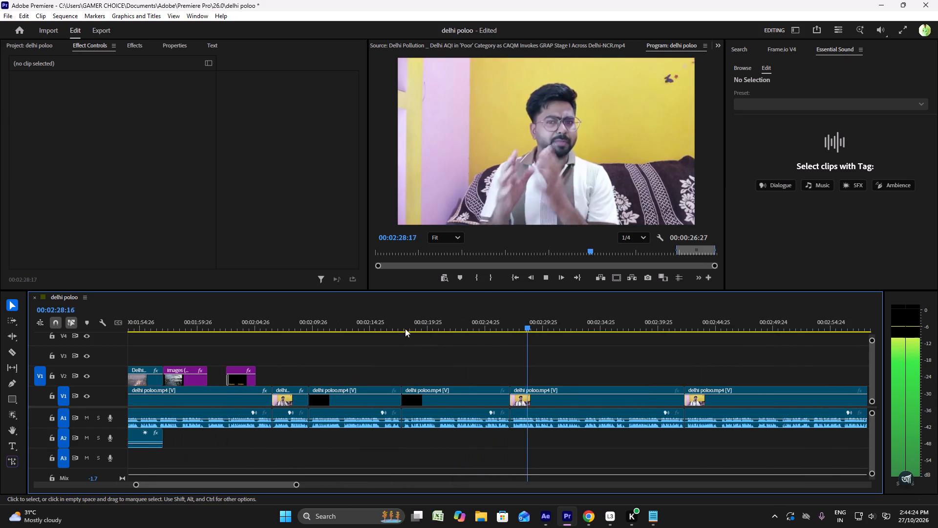
key(space)
click(247, 321)
key(space)
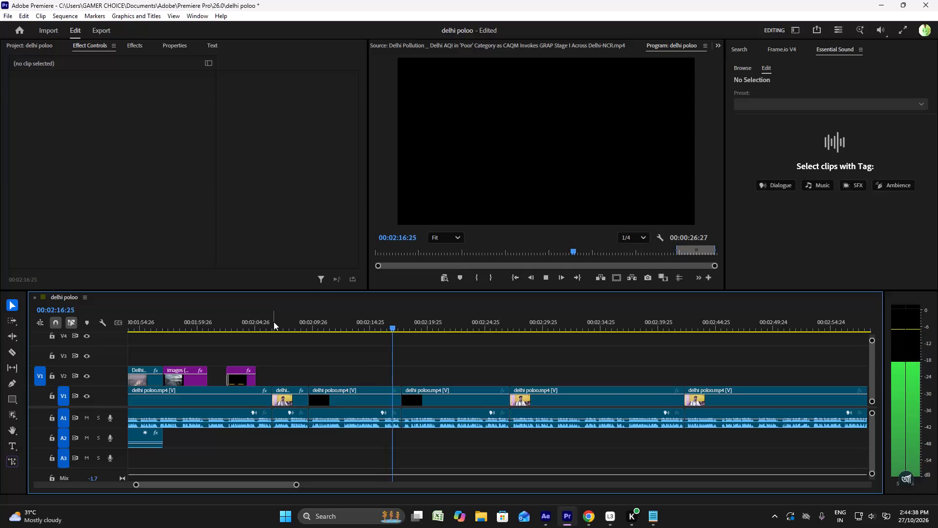
key(space)
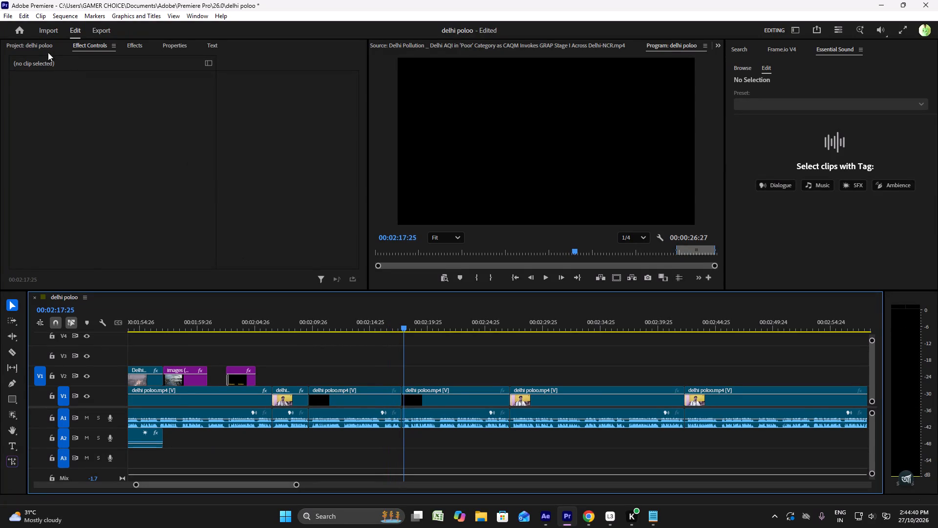
Open the Best Places to Die in India source video and search between about 00:04:48 and 00:06:17 for B-roll, playing from around 00:05:30.
click(42, 49)
scroll(180, 172, up, 5)
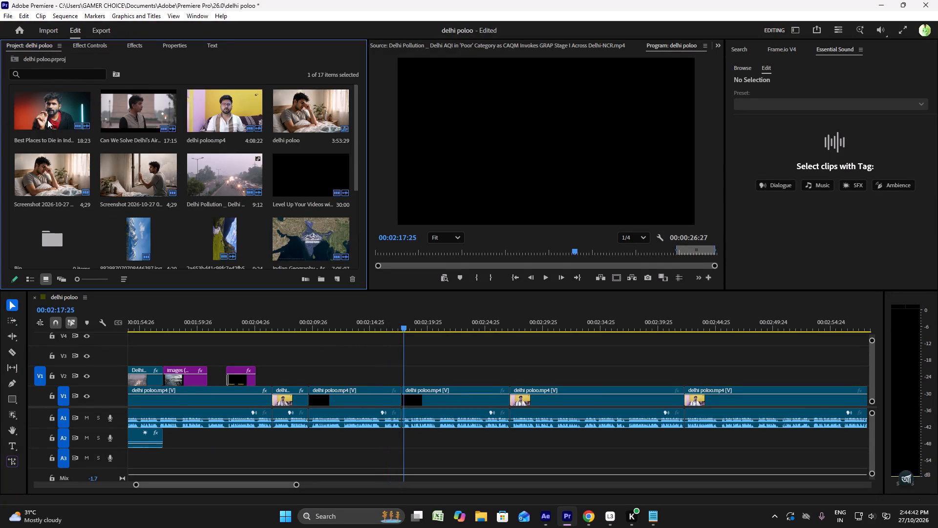
triple_click(48, 109)
drag(519, 253, 509, 252)
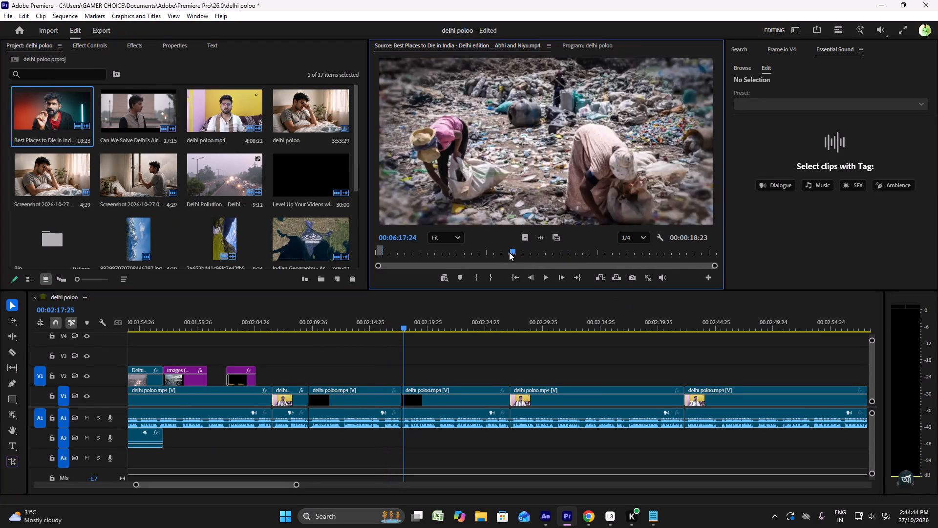
drag(509, 252, 483, 246)
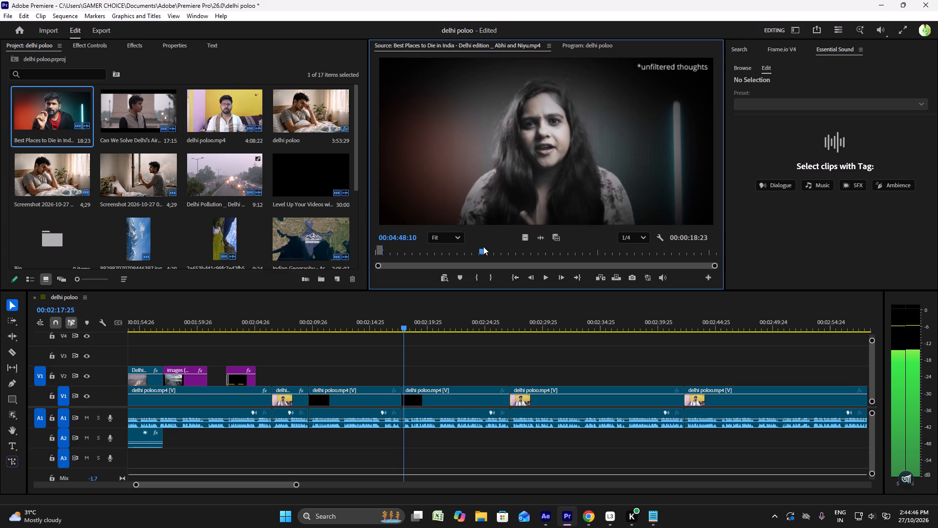
drag(483, 246, 498, 245)
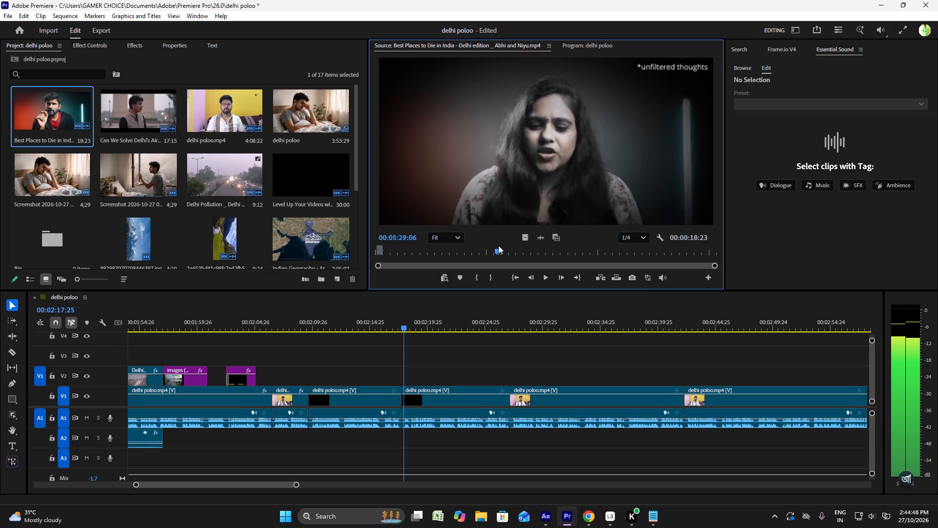
drag(498, 245, 500, 249)
key(space)
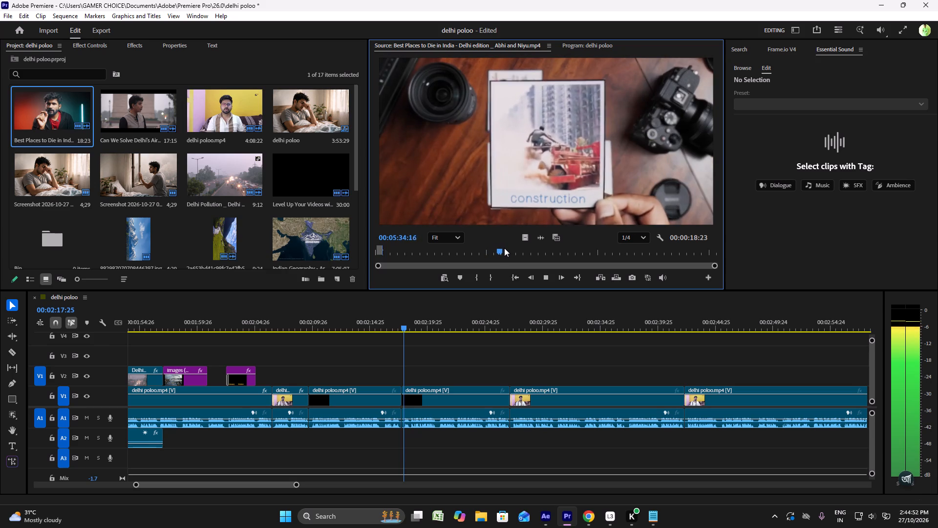
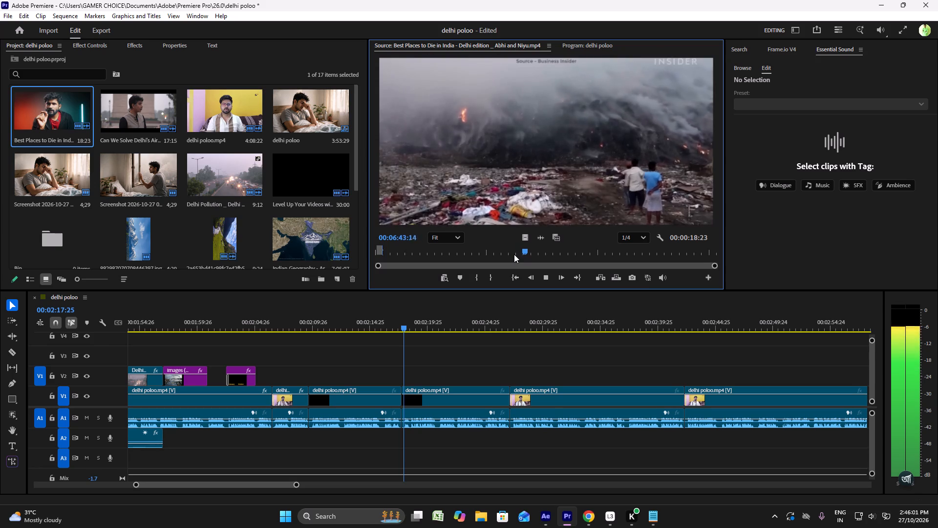
Watch the source video to about 00:06:46, and replay the sequence narration up to about 00:02:01 to match it with B-roll.
scroll(516, 235, up, 1)
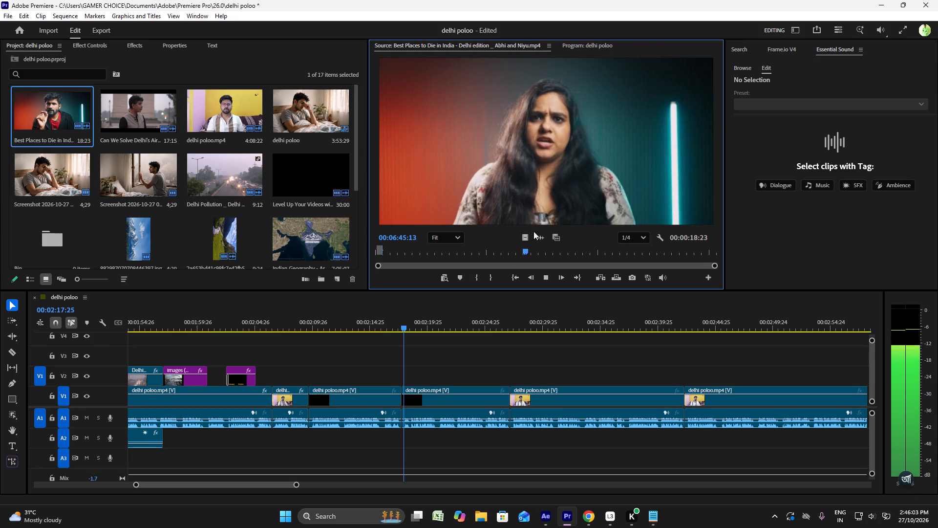
click(549, 278)
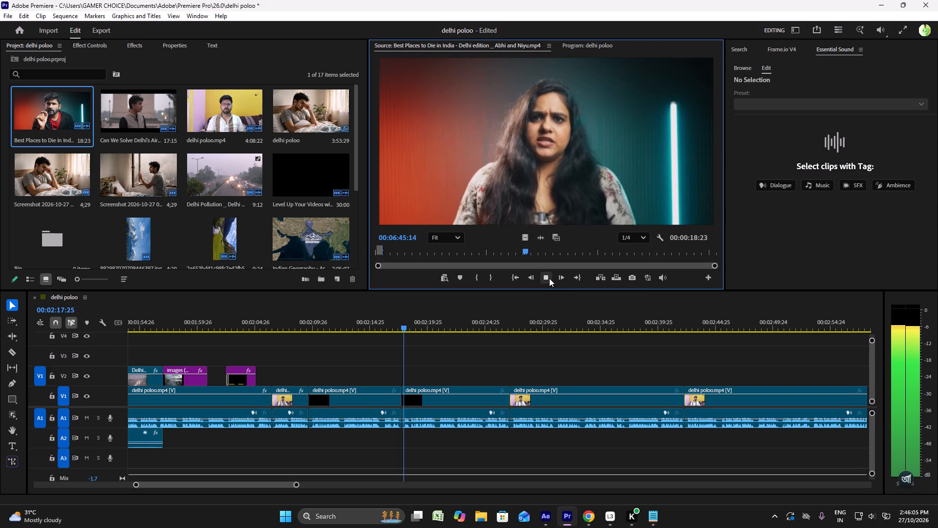
key(space)
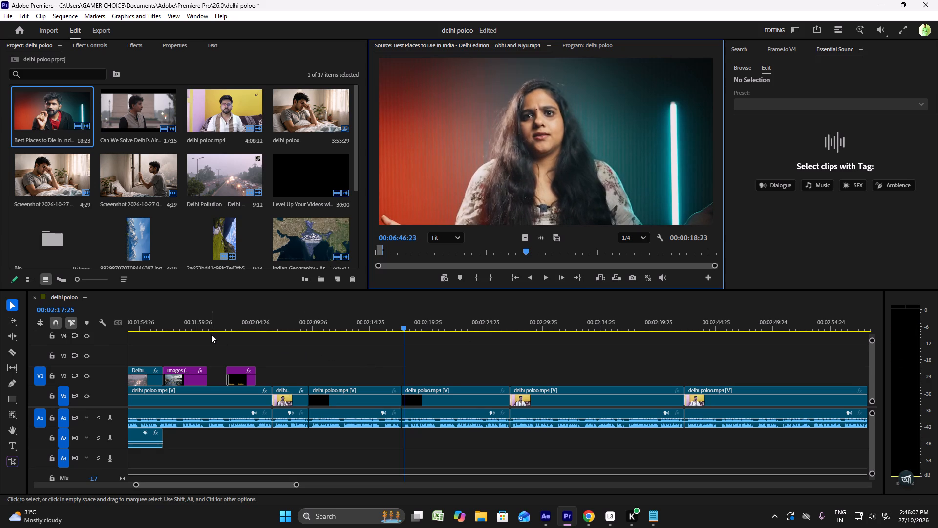
scroll(211, 334, up, 5)
click(236, 322)
key(space)
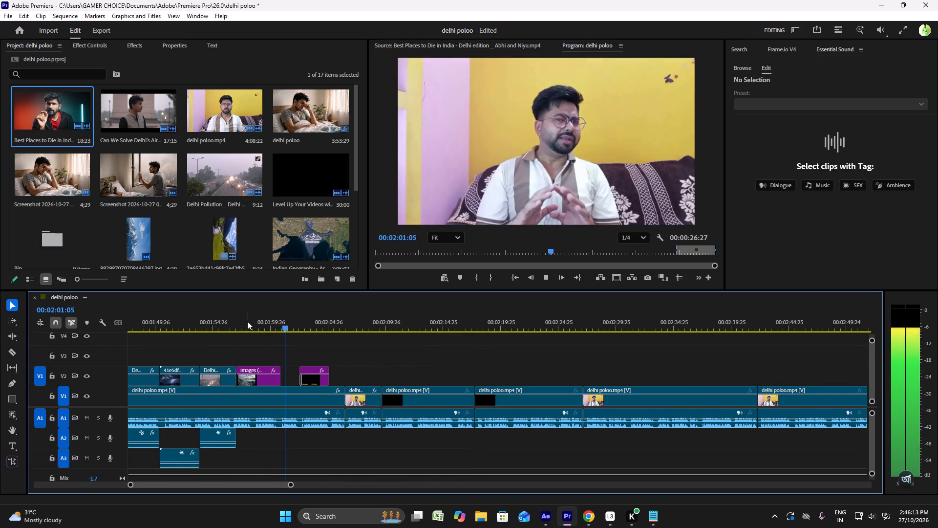
key(space)
Search the Best Places to Die in India source video between about 00:05:41 and 00:06:26 for garbage and pollution footage.
triple_click(65, 96)
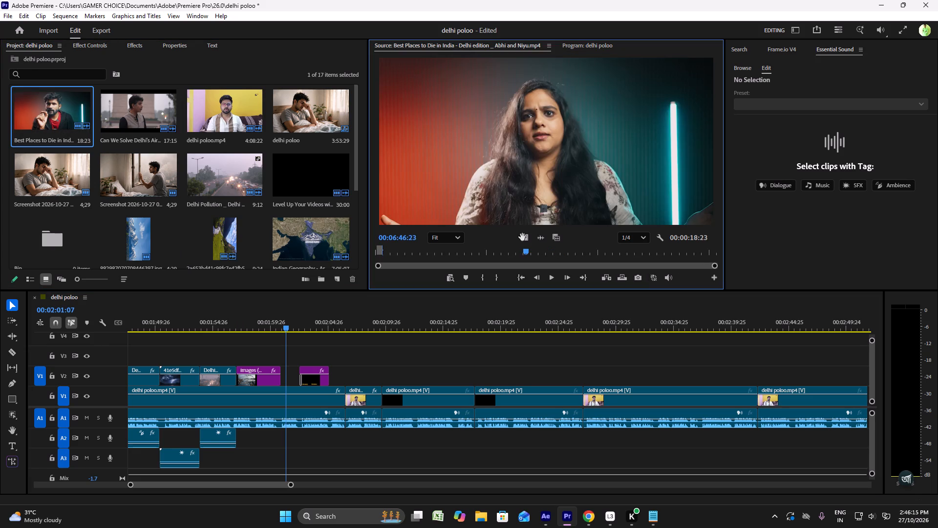
click(516, 252)
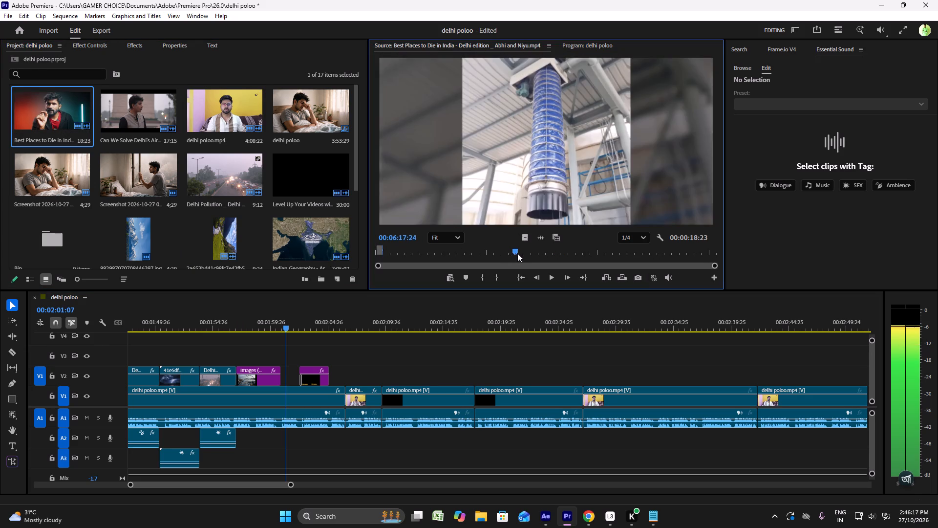
drag(517, 256, 503, 254)
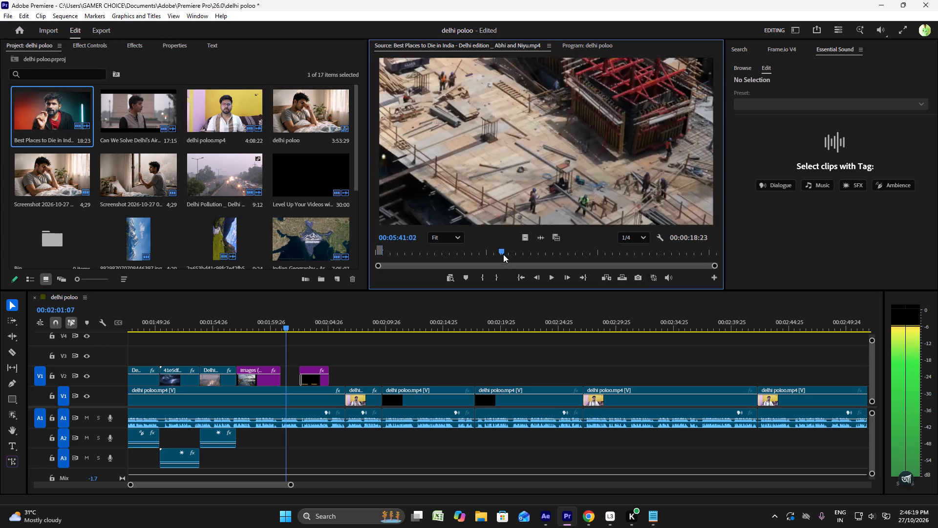
drag(503, 254, 503, 254)
click(502, 254)
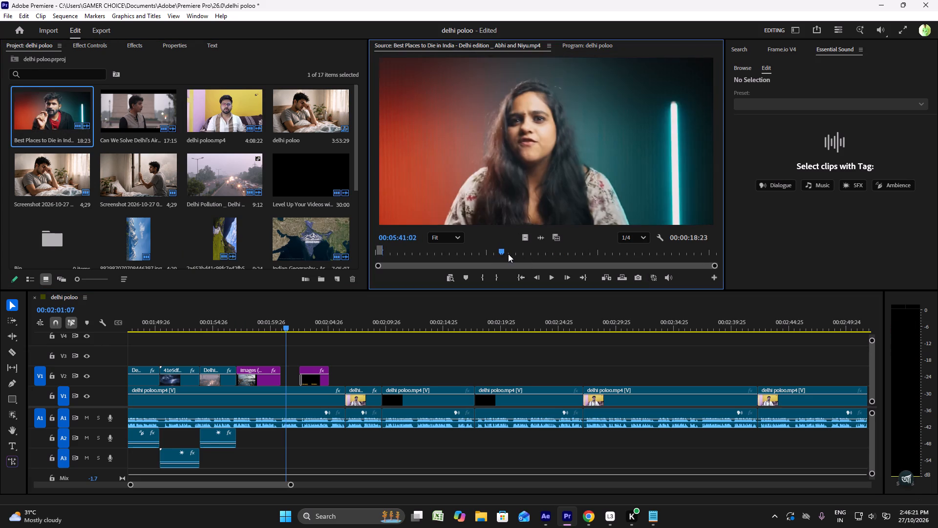
click(508, 254)
key(space)
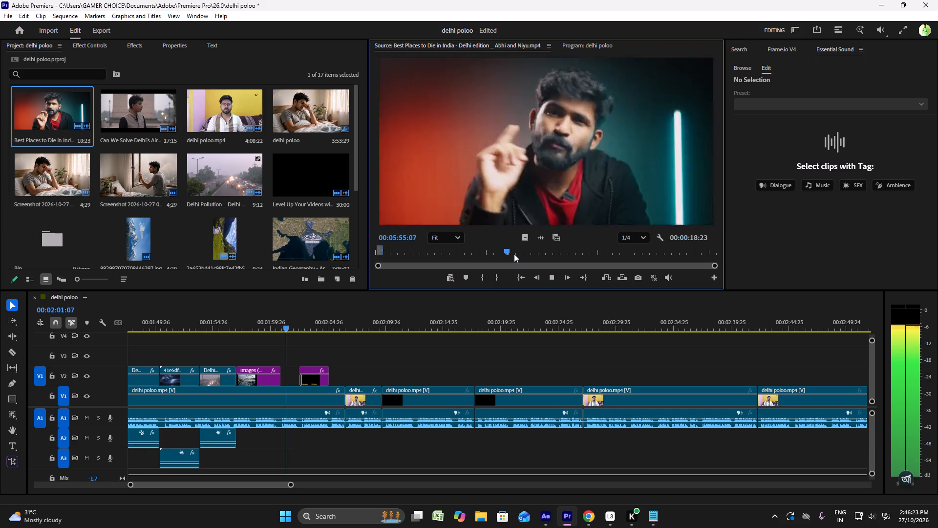
click(514, 254)
key(space)
click(516, 253)
key(space)
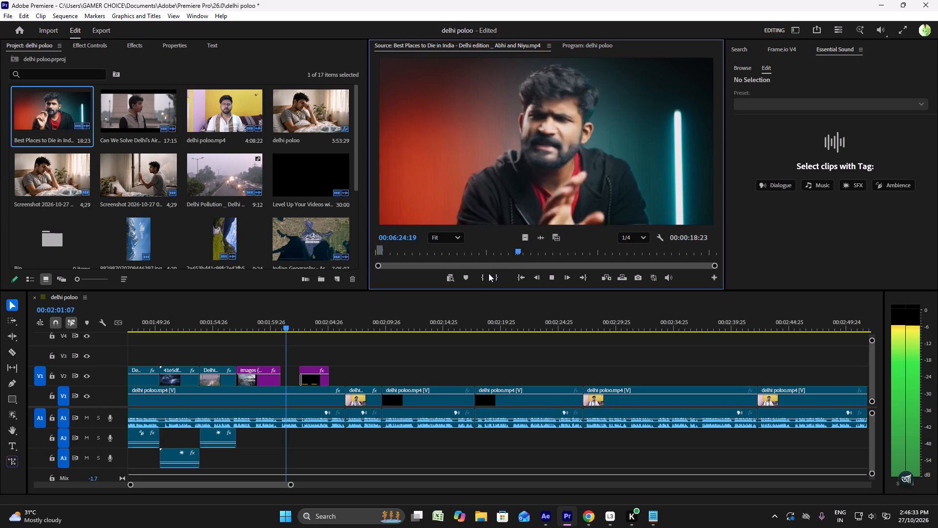
key(space)
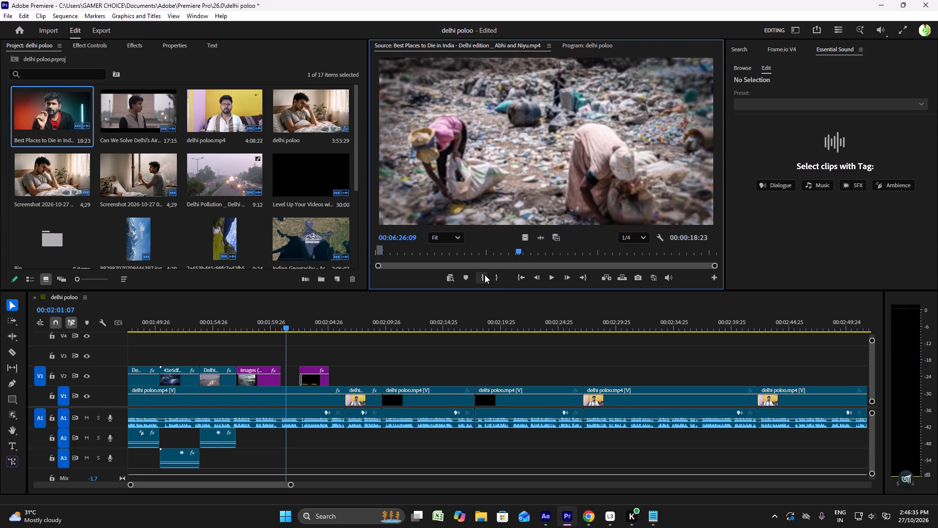
Mark a 13:09 section of garbage-dump footage from about 00:06:31 in the source and place it on V3 at about 00:02:16.
click(485, 275)
key(space)
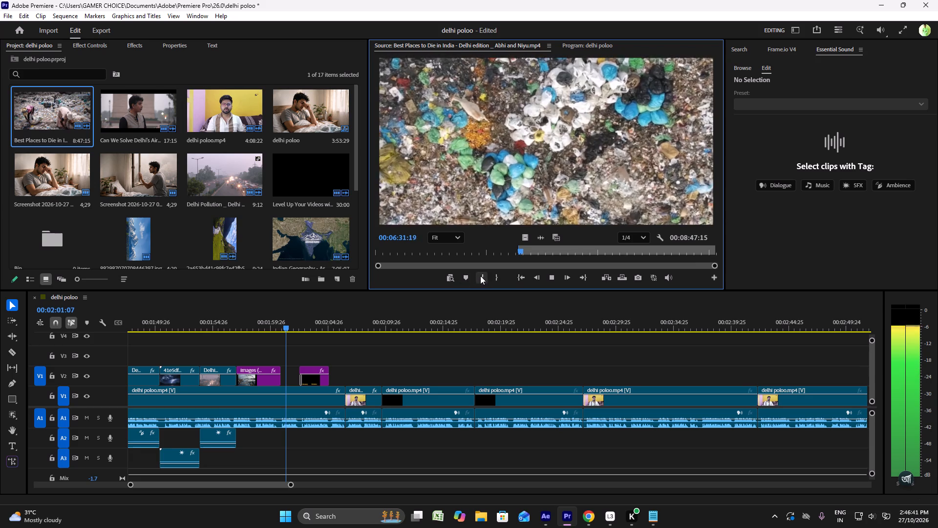
click(480, 276)
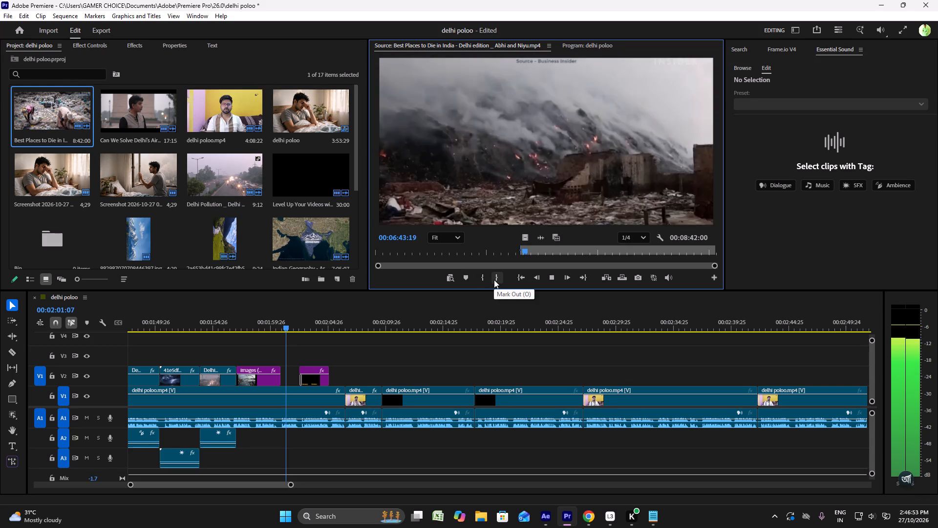
click(494, 278)
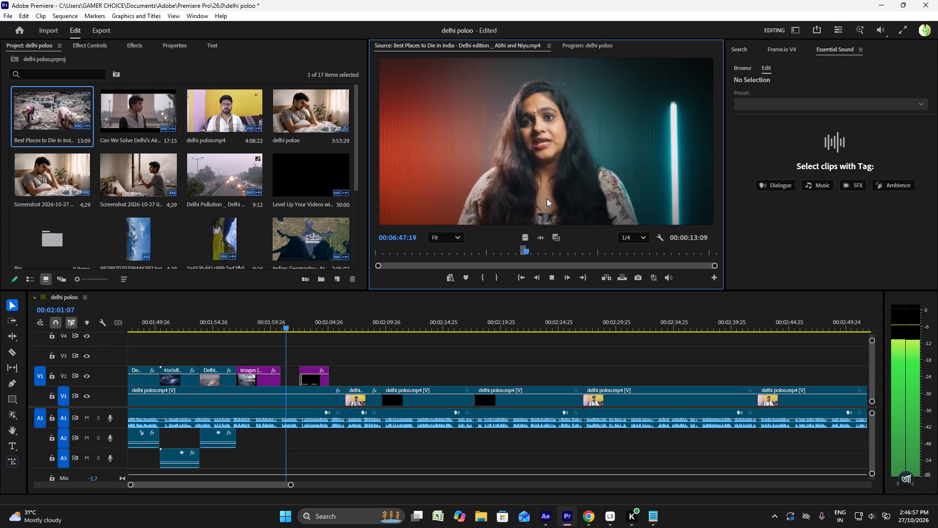
key(space)
drag(546, 188, 469, 370)
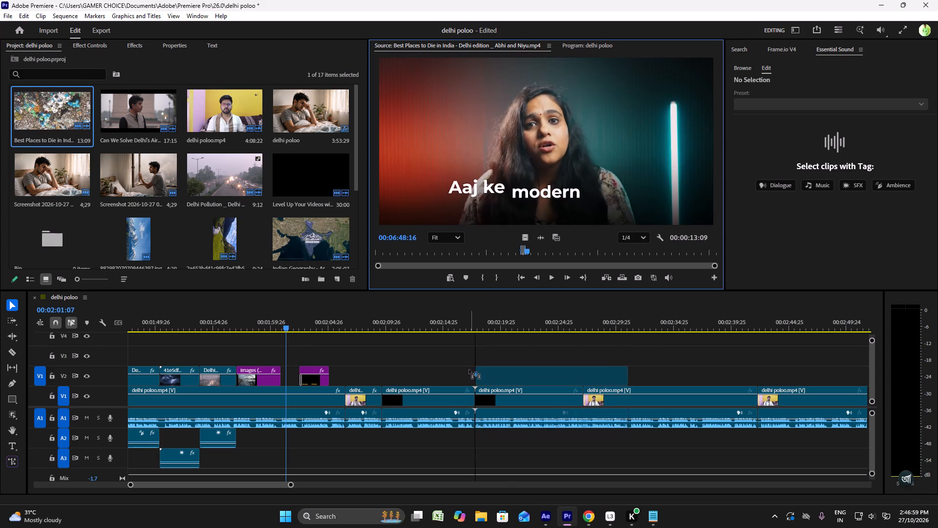
drag(469, 370, 460, 359)
Scrub through the new V3 footage and replay the narration between about 00:01:49 and 00:01:57 to find where B-roll belongs.
click(492, 329)
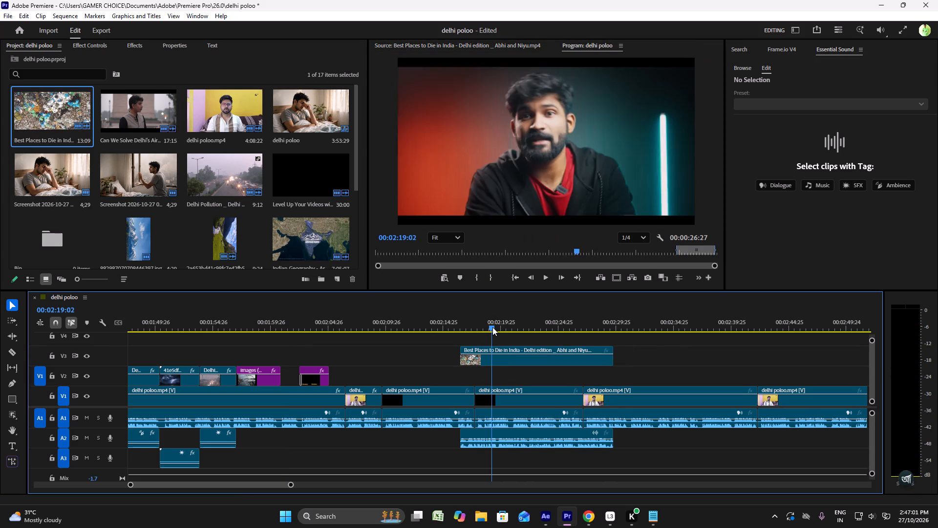
drag(492, 327, 533, 331)
click(191, 314)
key(space)
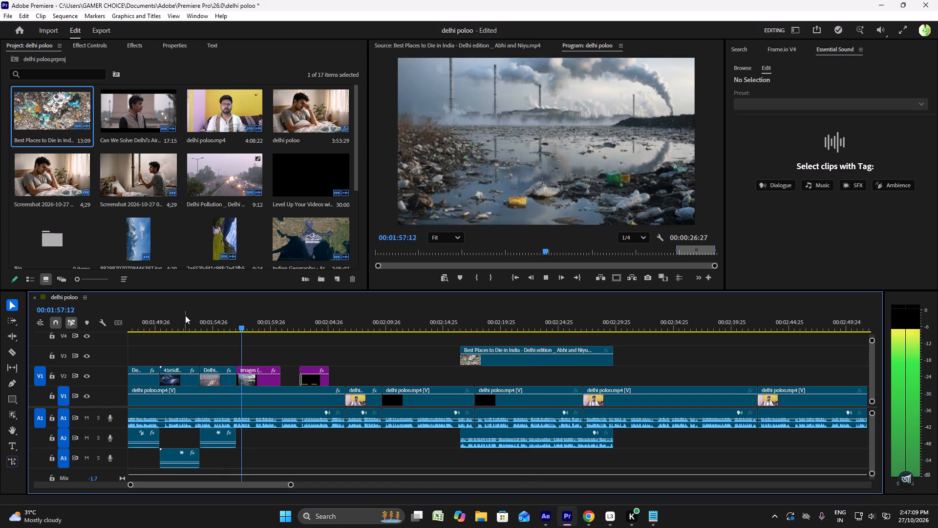
key(space)
click(167, 317)
scroll(168, 317, up, 5)
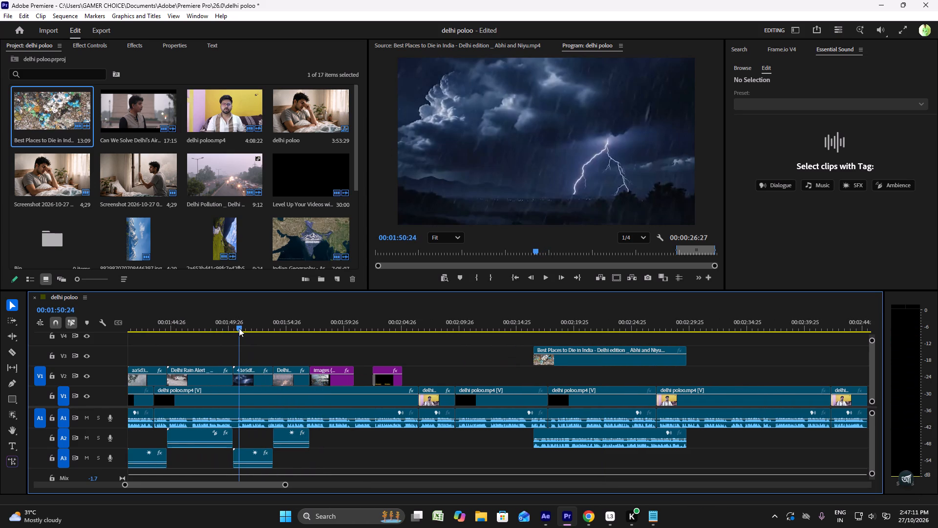
click(228, 323)
key(space)
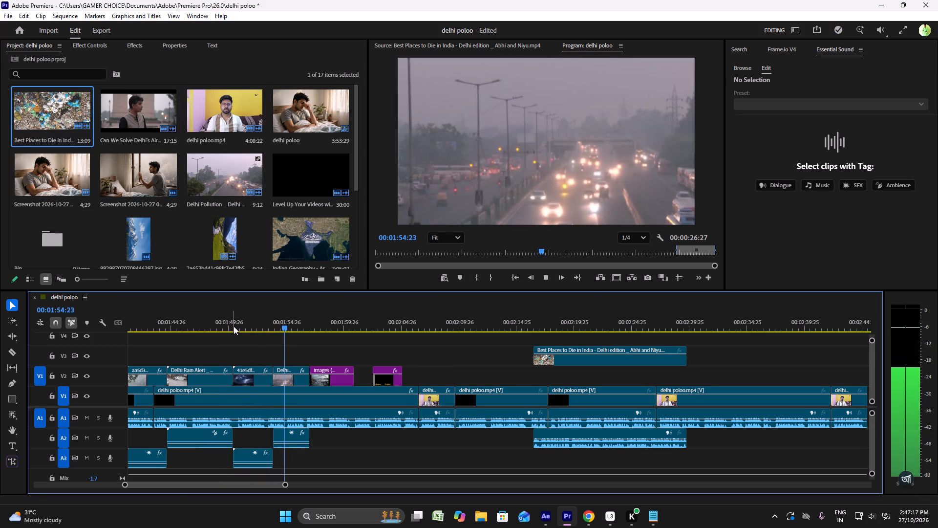
key(space)
Trim the end of the Delhi Pollution clip on V2 back to 00:01:55:08.
click(298, 380)
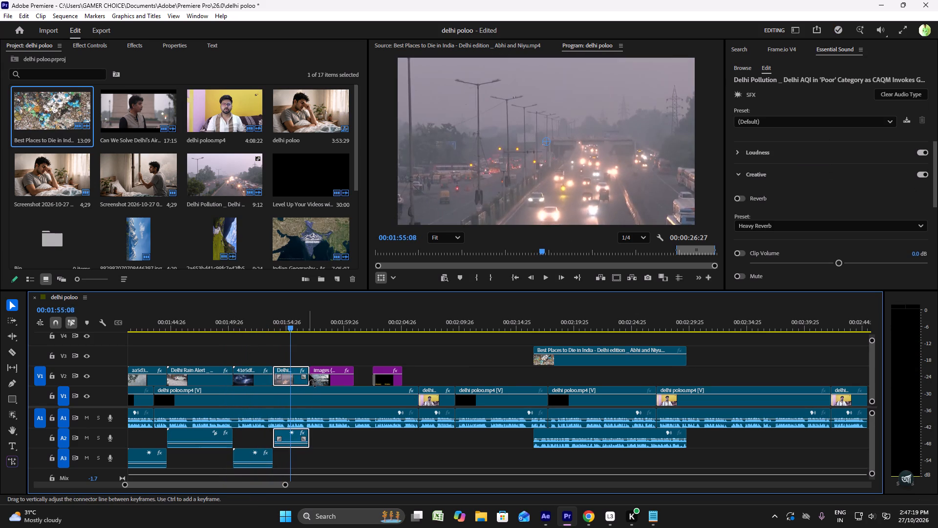
drag(309, 379, 292, 378)
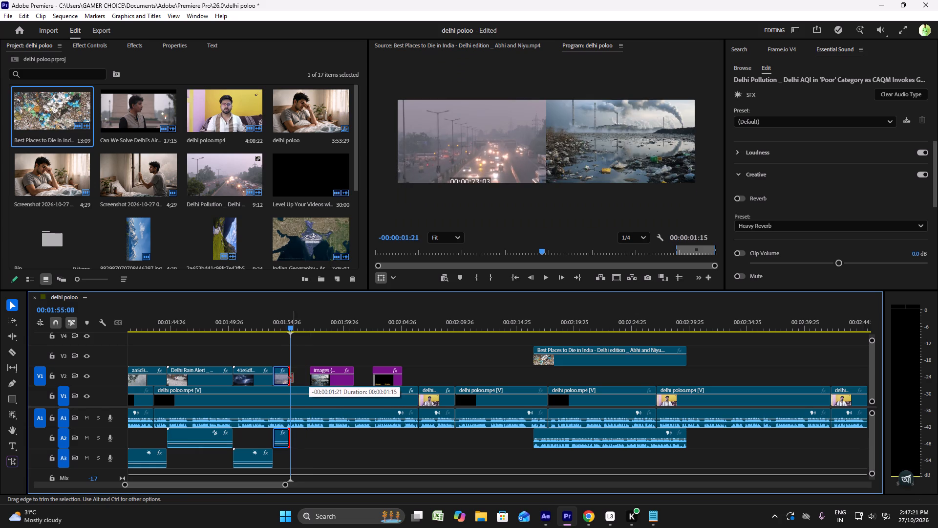
drag(292, 378, 293, 378)
Move the garbage-dump clip on V3 earlier so it starts with the images clip on V2, at about 00:01:57.
drag(550, 363, 471, 362)
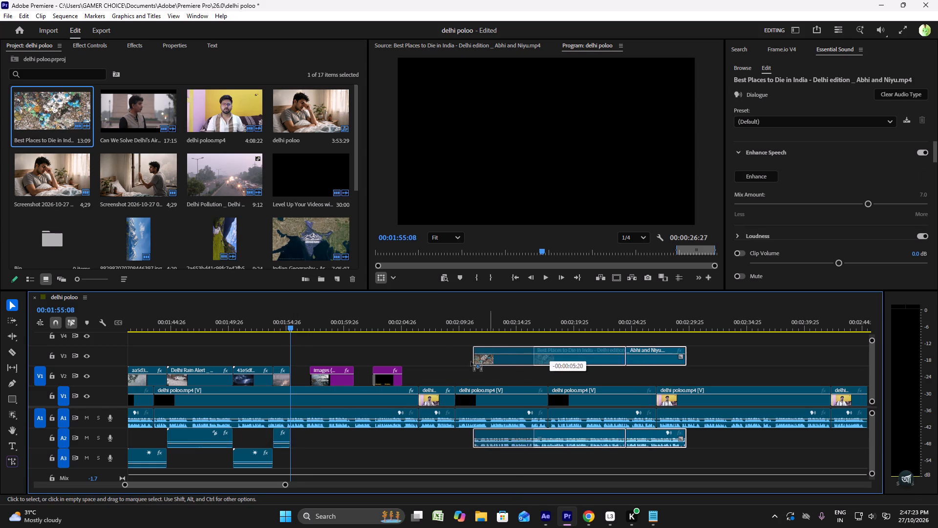
drag(471, 362, 326, 361)
click(338, 325)
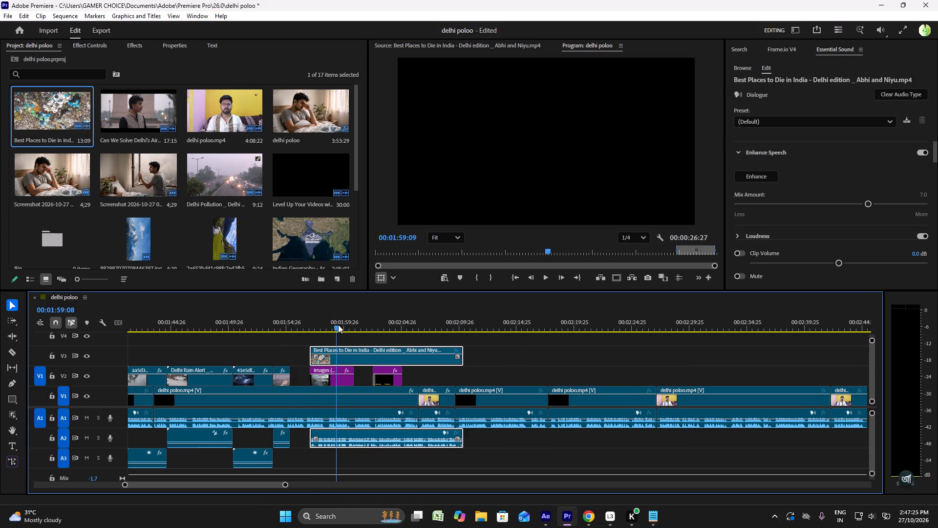
Mark a 9:03 section of construction footage from about 00:05:37 in the source video and place it on V4 at about 00:02:11.
drag(536, 246, 530, 252)
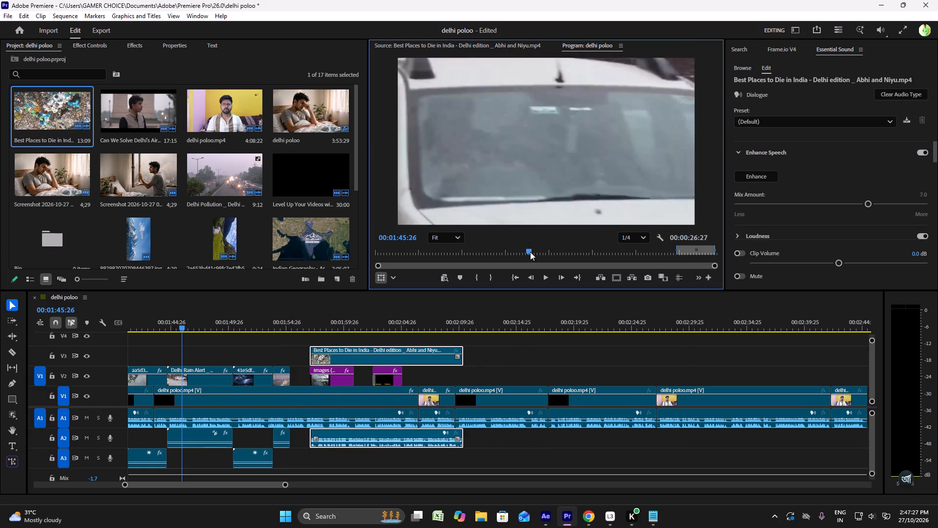
triple_click(39, 111)
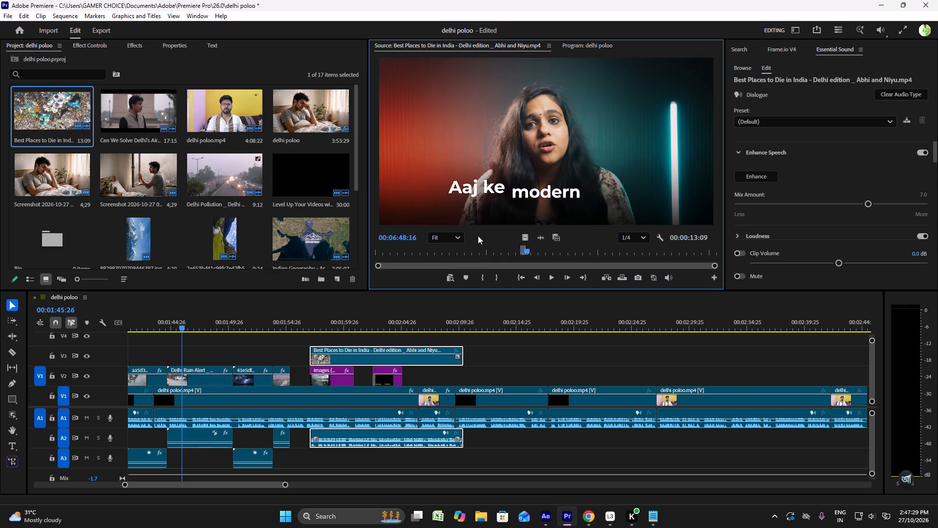
drag(491, 250, 507, 257)
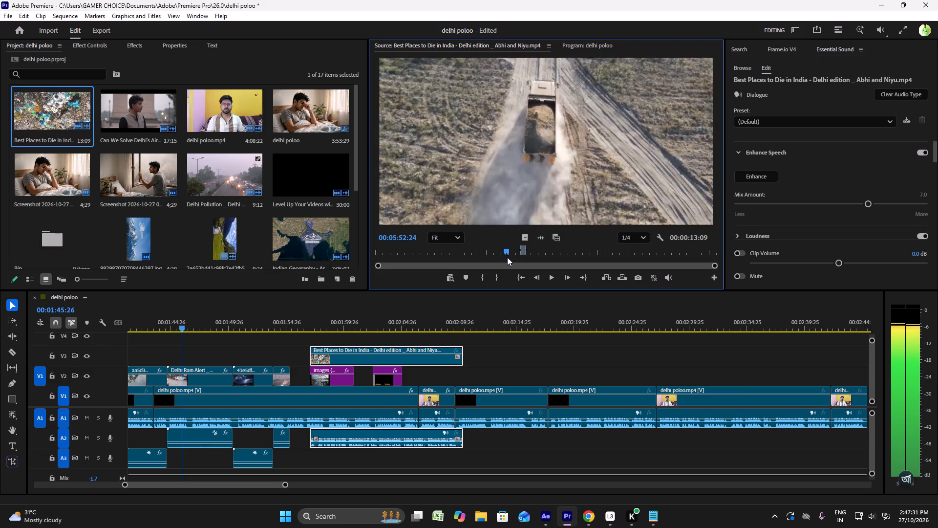
drag(507, 257, 505, 258)
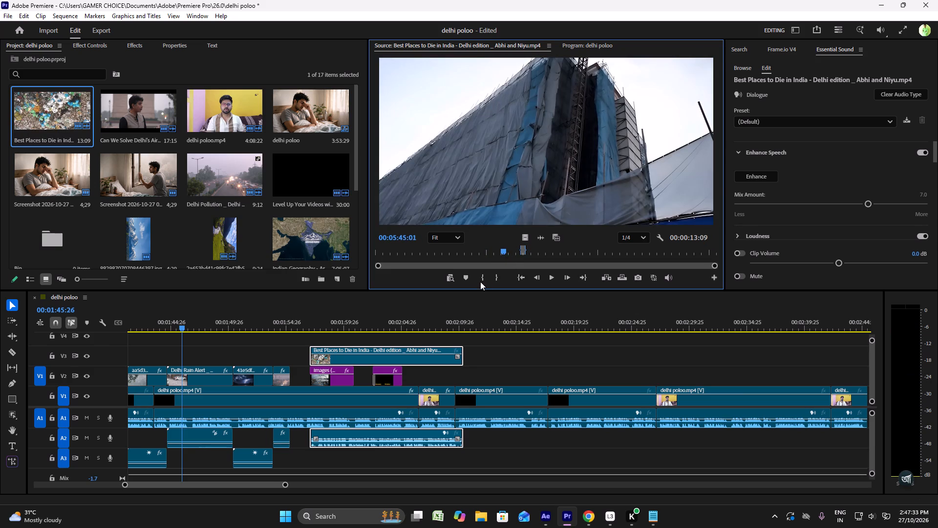
click(480, 280)
key(space)
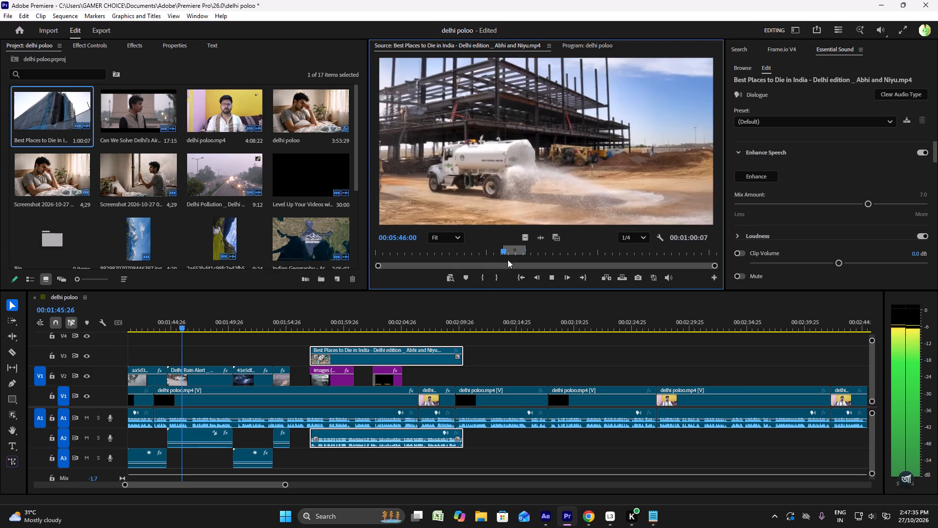
drag(504, 253, 500, 253)
key(space)
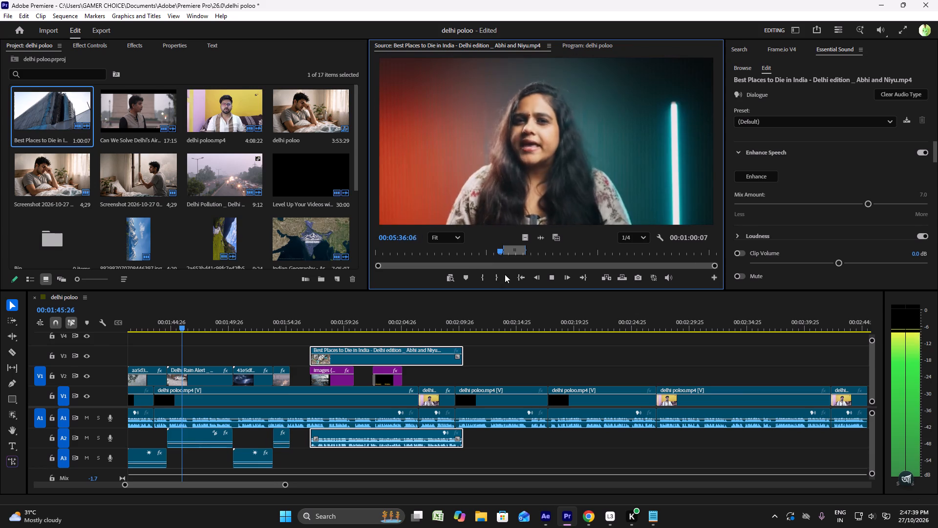
click(485, 276)
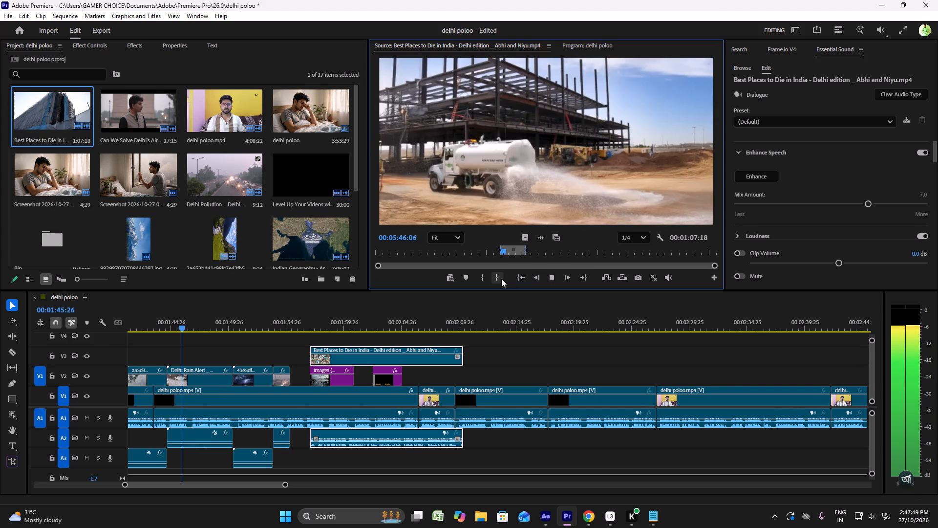
click(498, 278)
key(space)
drag(522, 201, 489, 301)
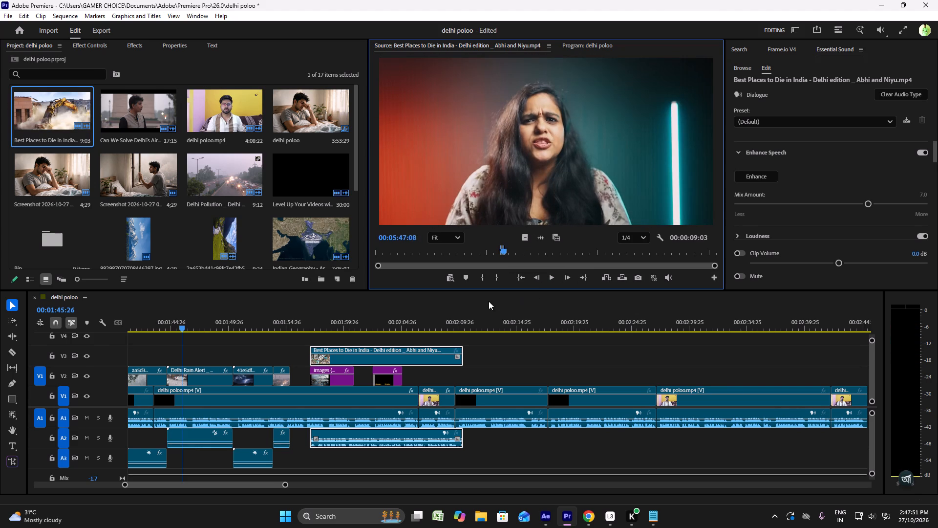
drag(489, 301, 479, 336)
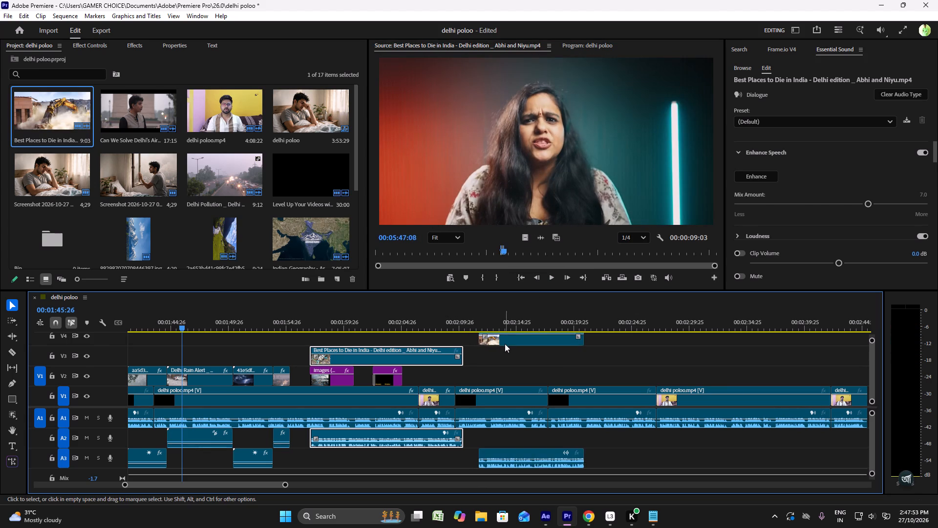
Move the construction clip to V3 so it ends with the trimmed V2 clip at 00:01:55:08, and play it against the narration.
drag(505, 344, 296, 346)
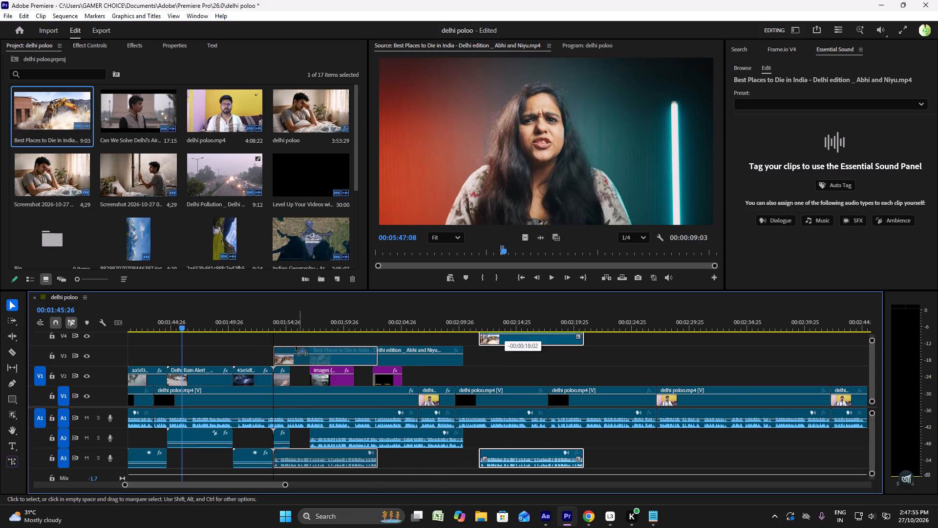
drag(296, 346, 223, 346)
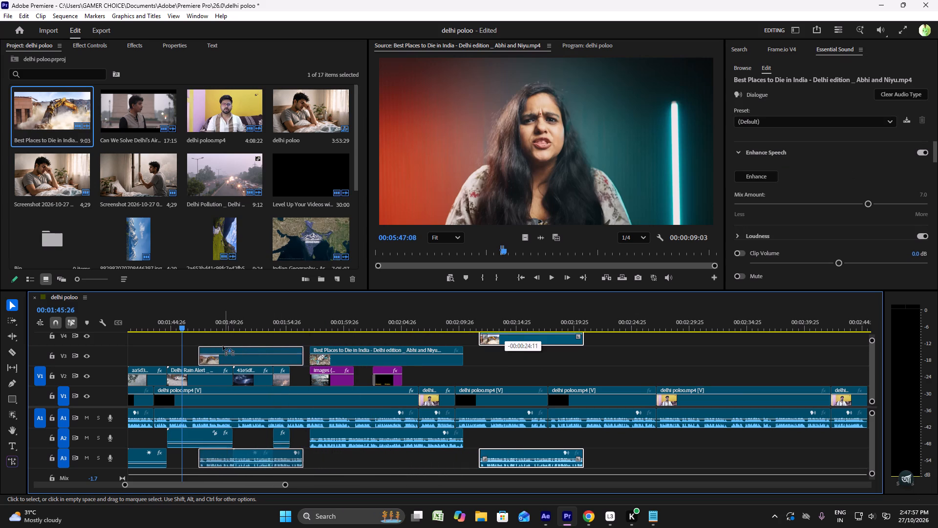
drag(223, 346, 216, 346)
key(space)
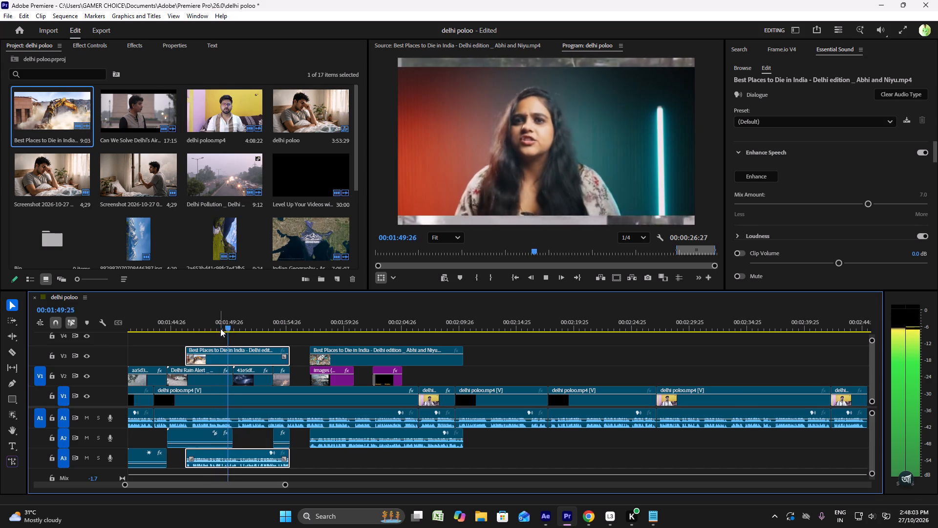
Trim the start of the construction clip on V3 forward to 00:01:51:10.
key(space)
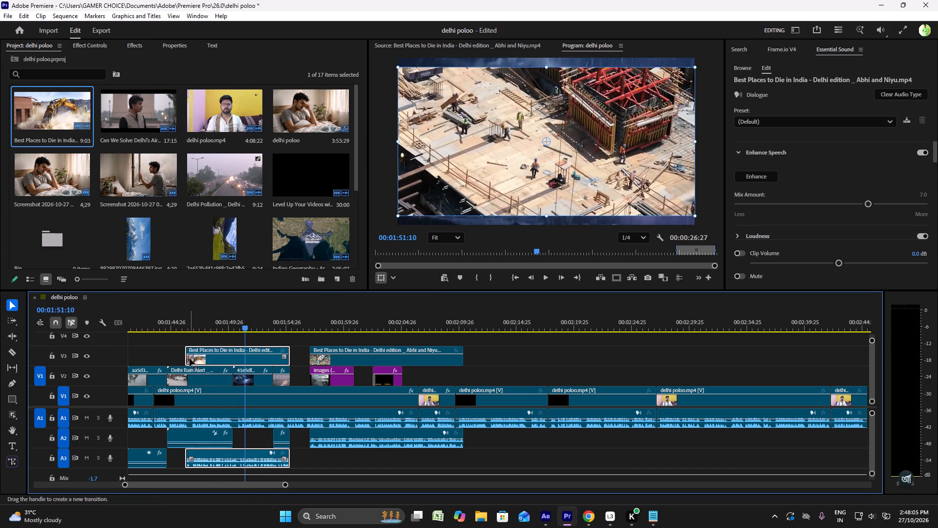
drag(184, 357, 196, 356)
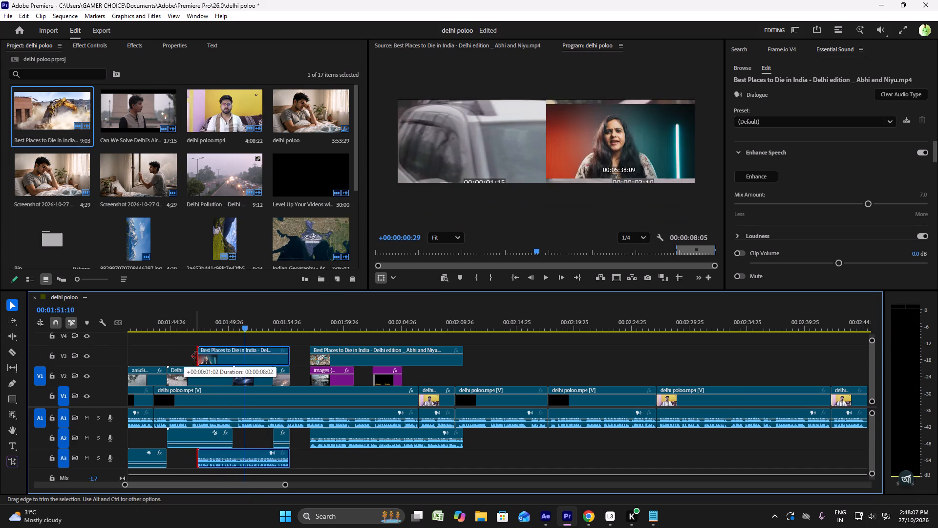
drag(196, 356, 238, 354)
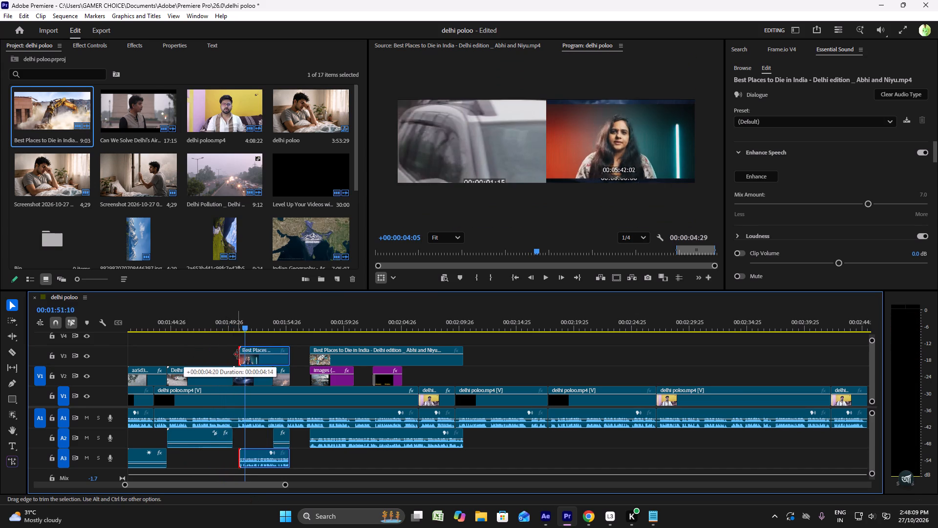
drag(238, 354, 241, 354)
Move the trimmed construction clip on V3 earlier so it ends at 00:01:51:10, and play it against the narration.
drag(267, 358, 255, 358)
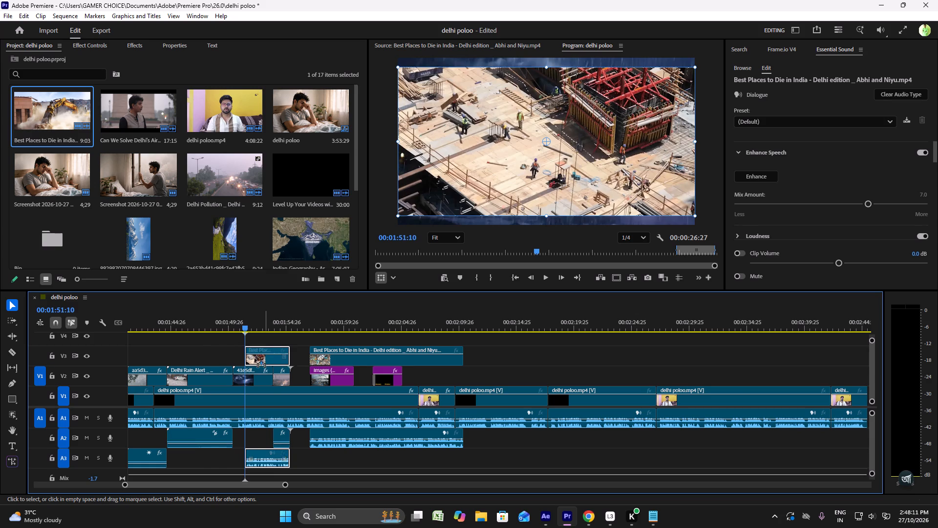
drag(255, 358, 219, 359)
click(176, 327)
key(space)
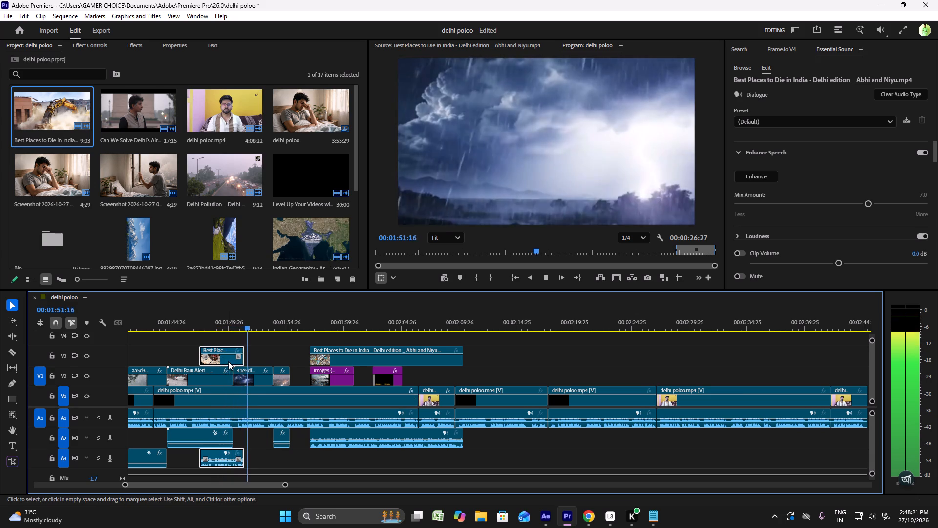
Lower the construction clip's audio level on A3 all the way down.
drag(216, 458, 217, 473)
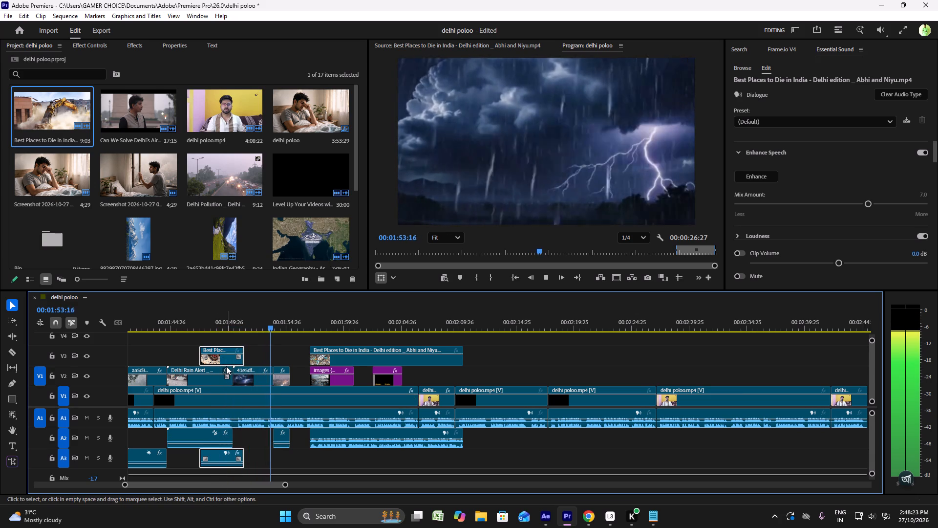
key(space)
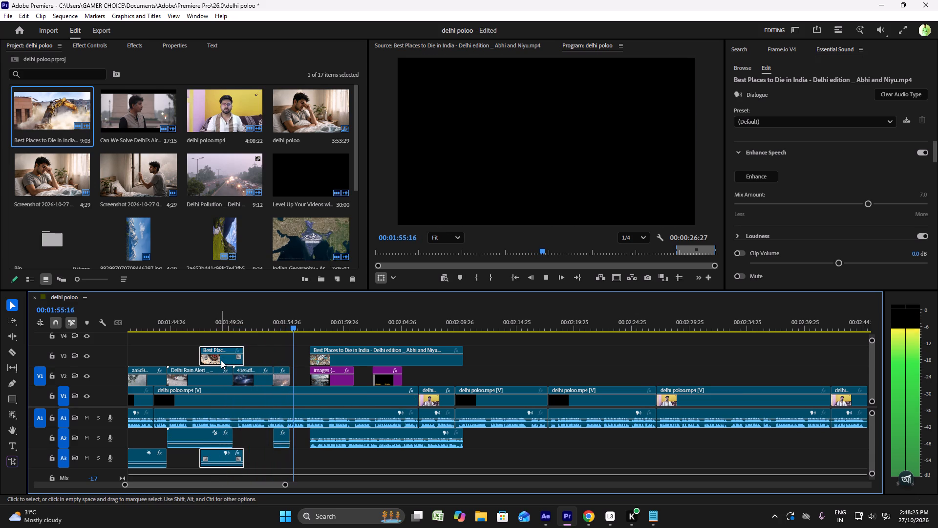
Trim the construction clip's end to about 2:15 long and move it on V3 to end where the garbage-dump clip starts.
drag(220, 360, 279, 362)
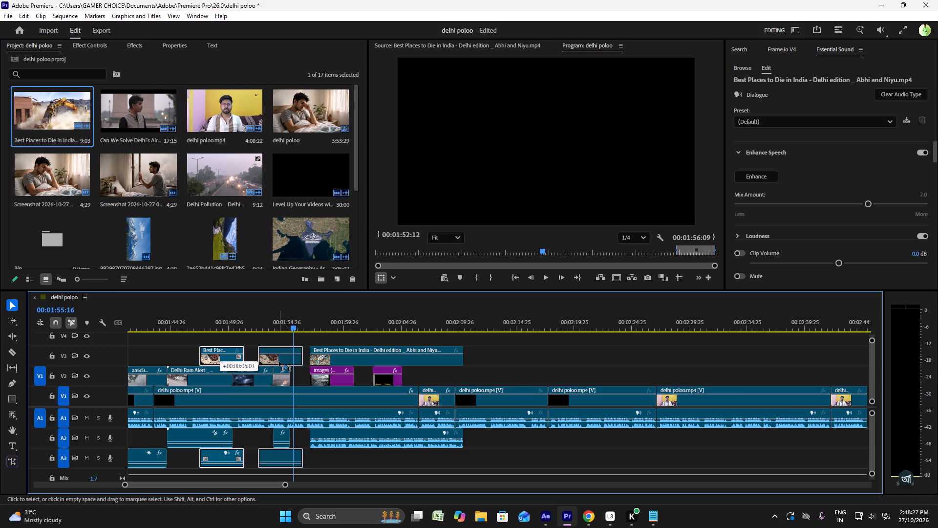
drag(279, 362, 280, 362)
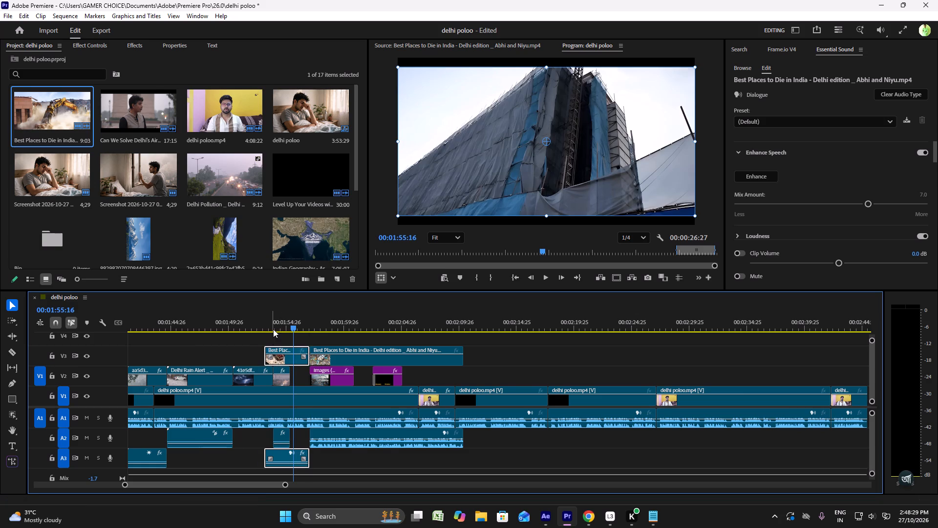
drag(309, 357, 293, 357)
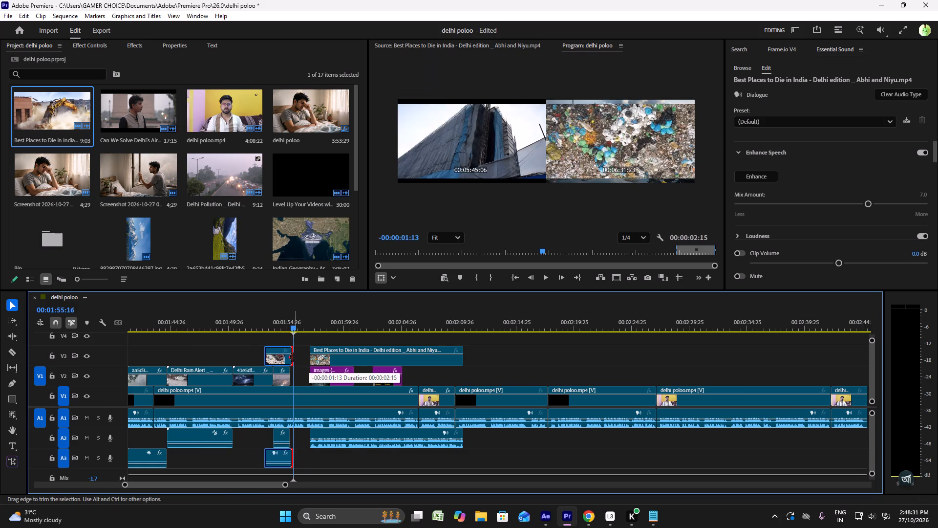
drag(293, 357, 292, 357)
drag(277, 361, 292, 362)
click(272, 327)
key(space)
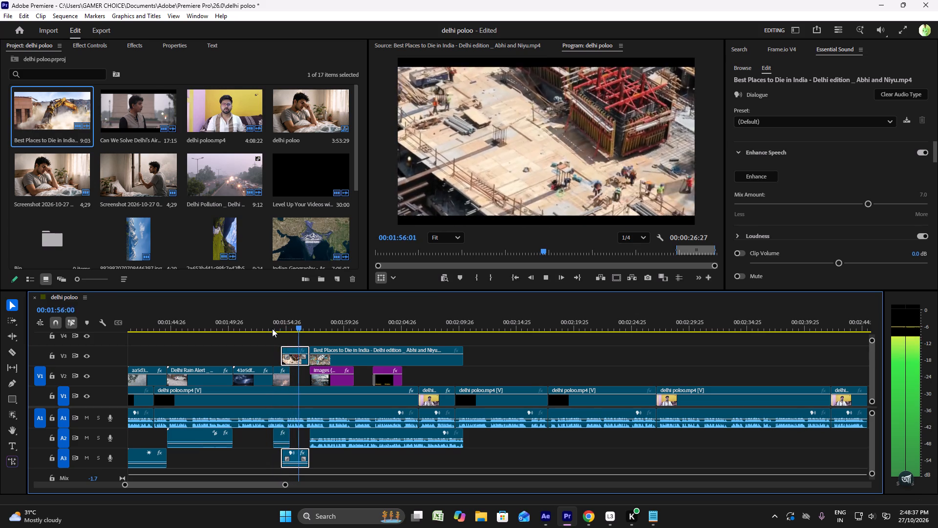
key(space)
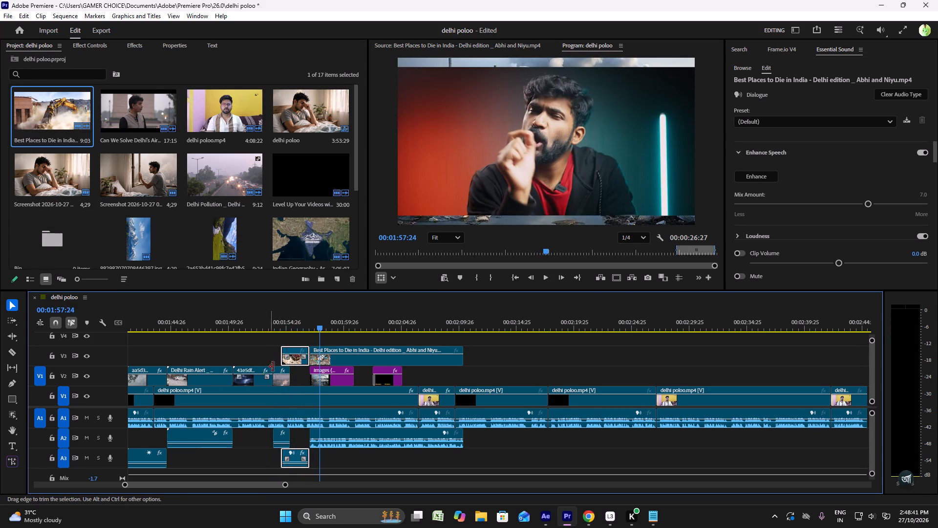
Shorten the construction clip's end further and move it to V2, filling the gap between the Delhi Pollution clip and images (4).jpg.
drag(308, 358, 301, 358)
drag(295, 364, 298, 364)
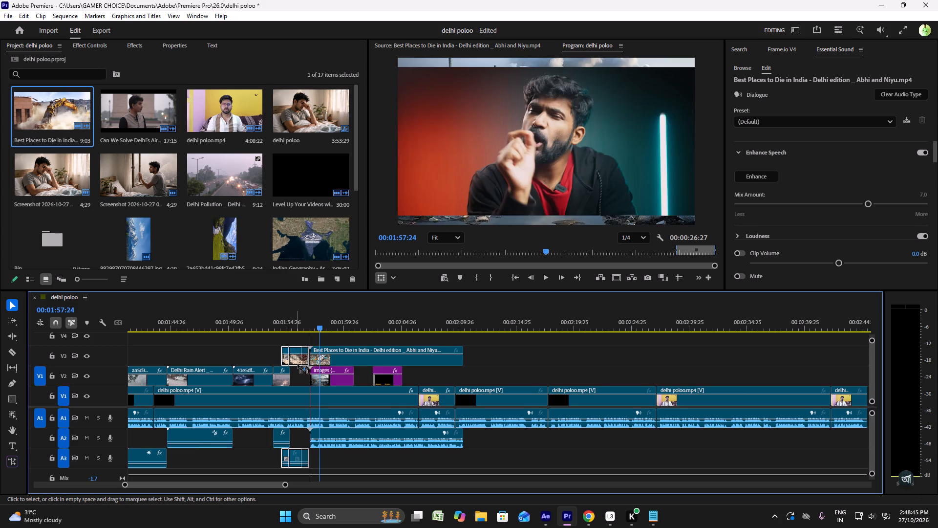
drag(298, 364, 301, 364)
drag(298, 362, 298, 376)
click(283, 335)
click(276, 321)
key(space)
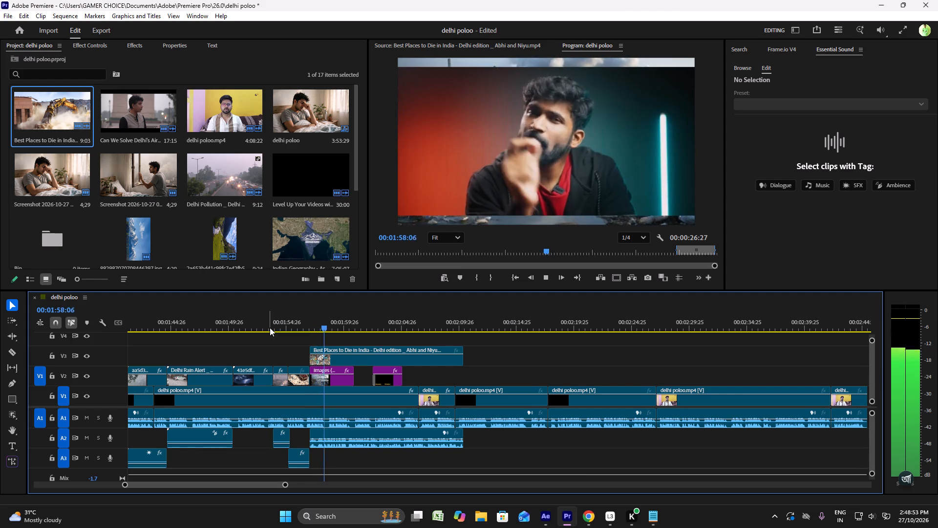
key(space)
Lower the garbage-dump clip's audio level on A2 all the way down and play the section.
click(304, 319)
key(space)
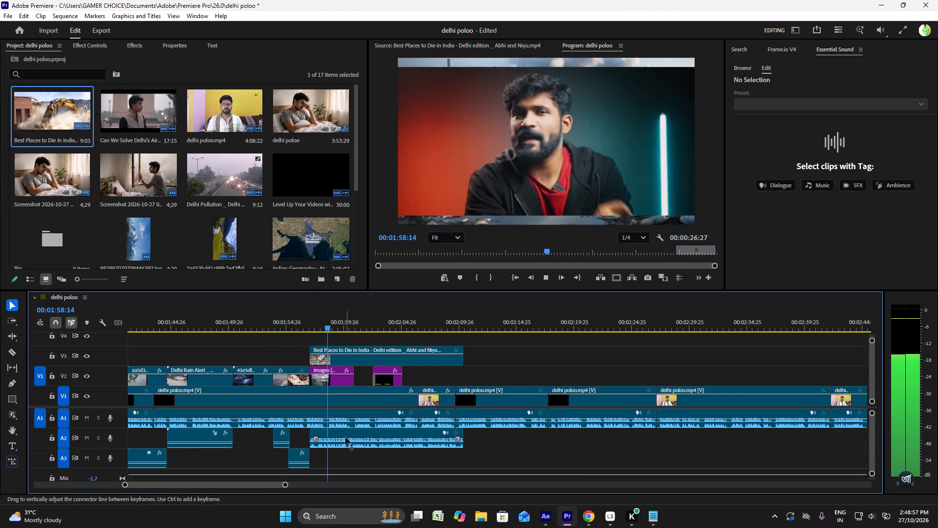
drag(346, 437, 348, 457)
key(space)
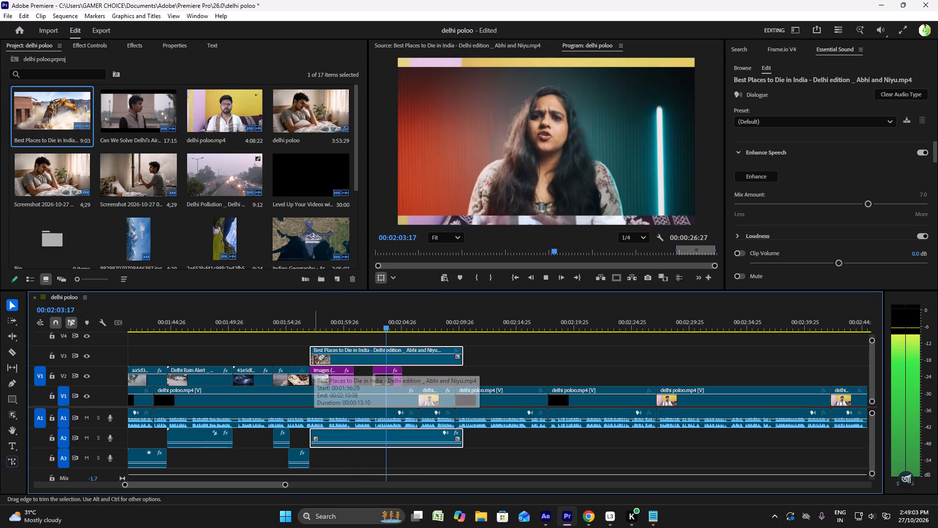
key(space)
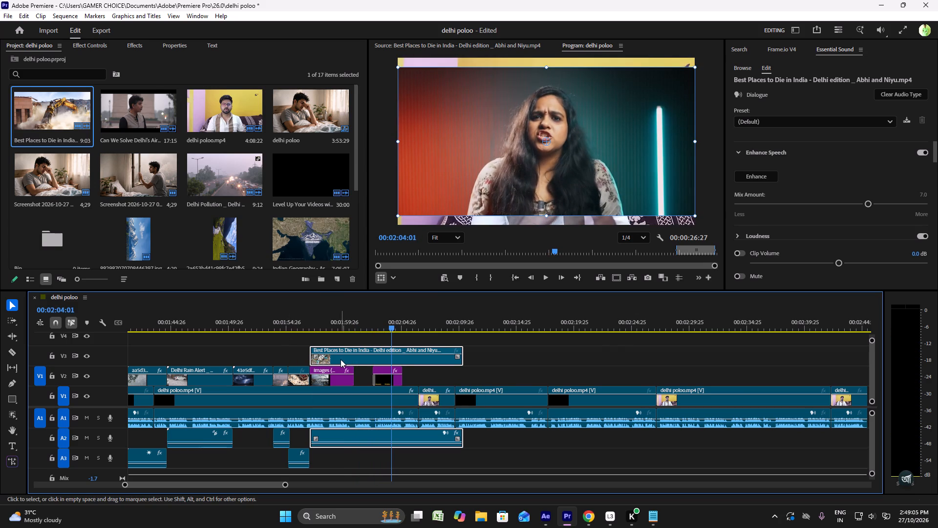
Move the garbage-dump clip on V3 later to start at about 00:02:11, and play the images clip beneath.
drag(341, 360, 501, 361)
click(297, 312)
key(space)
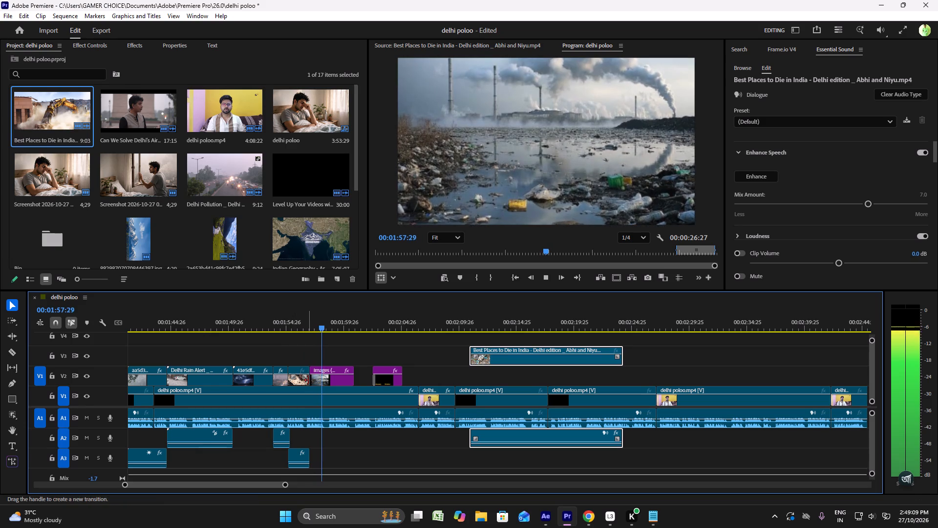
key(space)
Trim the end of the construction clip on V2 back to about 00:01:56:23, matching the narration.
click(309, 381)
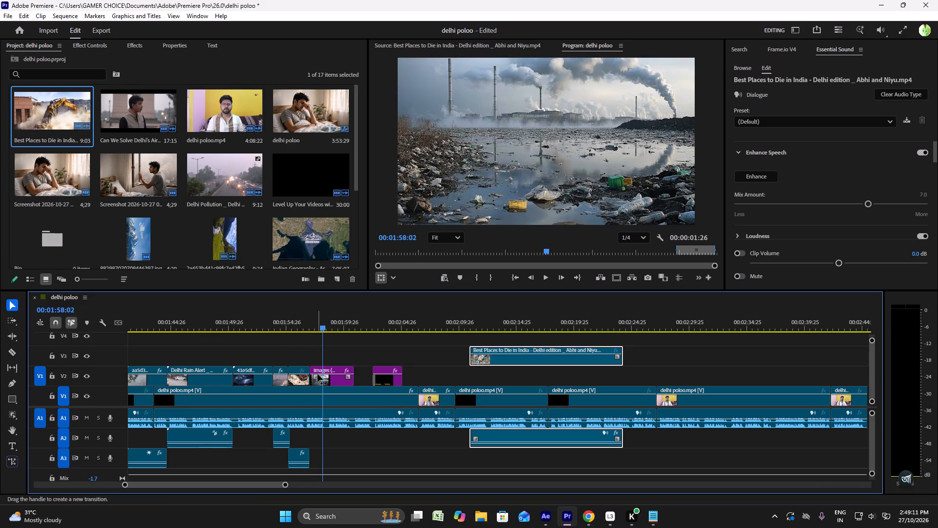
alt+scroll(329, 370, up, 13)
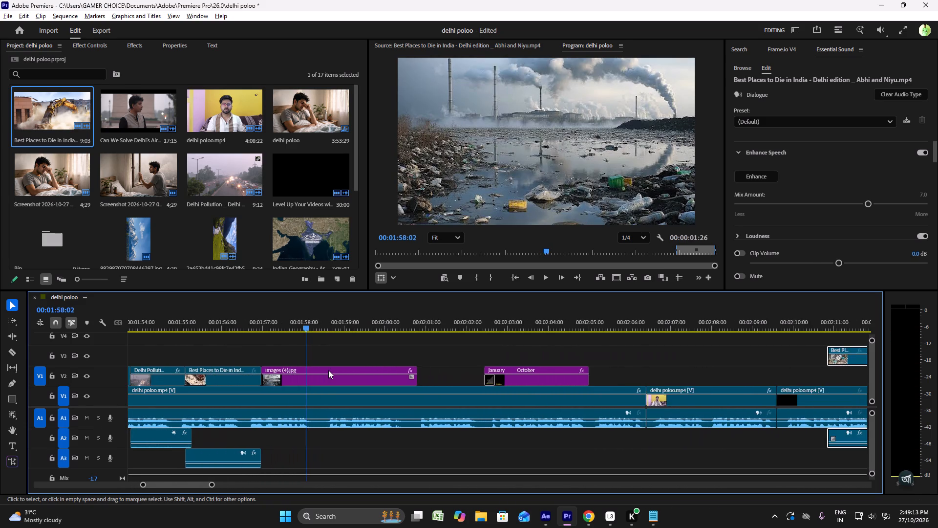
alt+scroll(328, 370, up, 2)
click(204, 320)
key(space)
click(204, 318)
key(space)
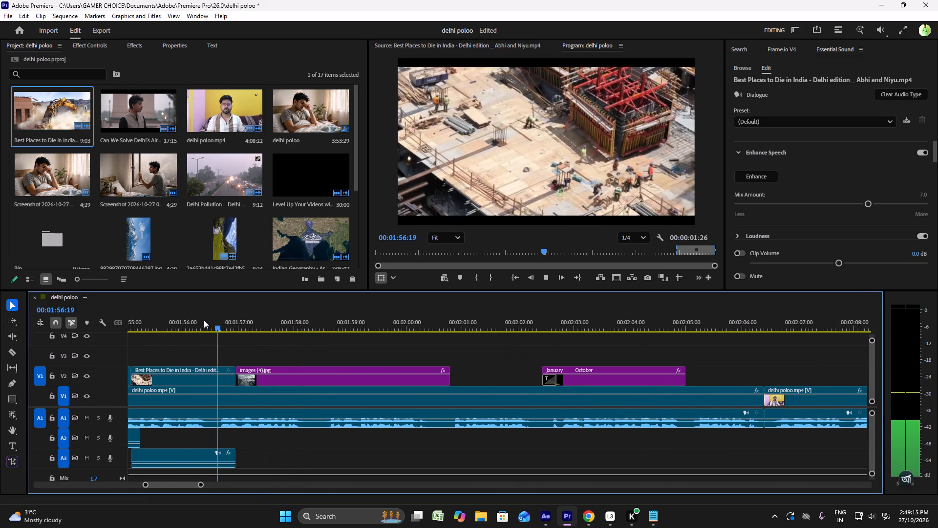
key(space)
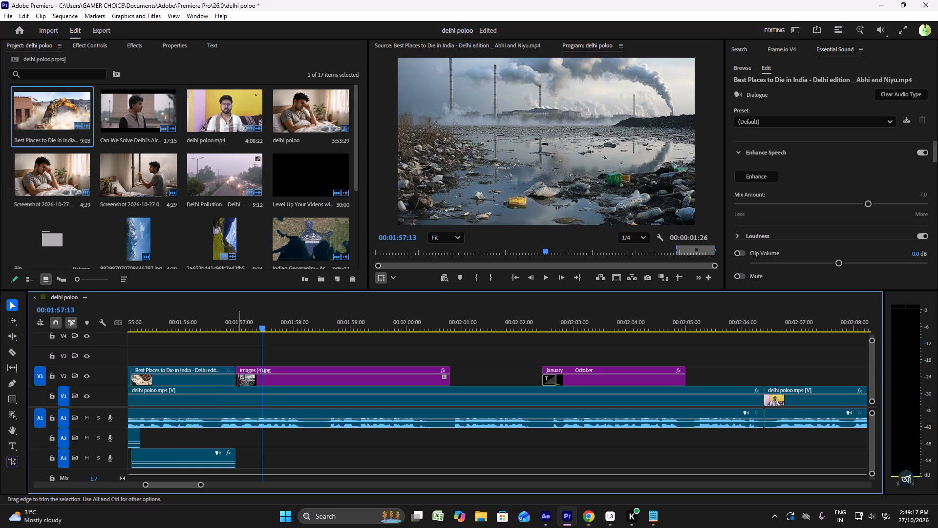
drag(236, 380, 229, 380)
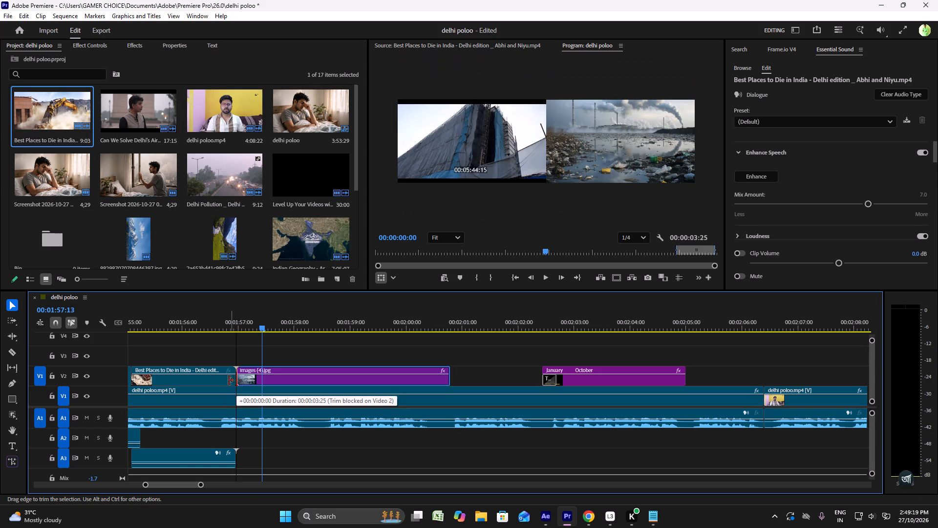
drag(229, 380, 217, 380)
click(218, 380)
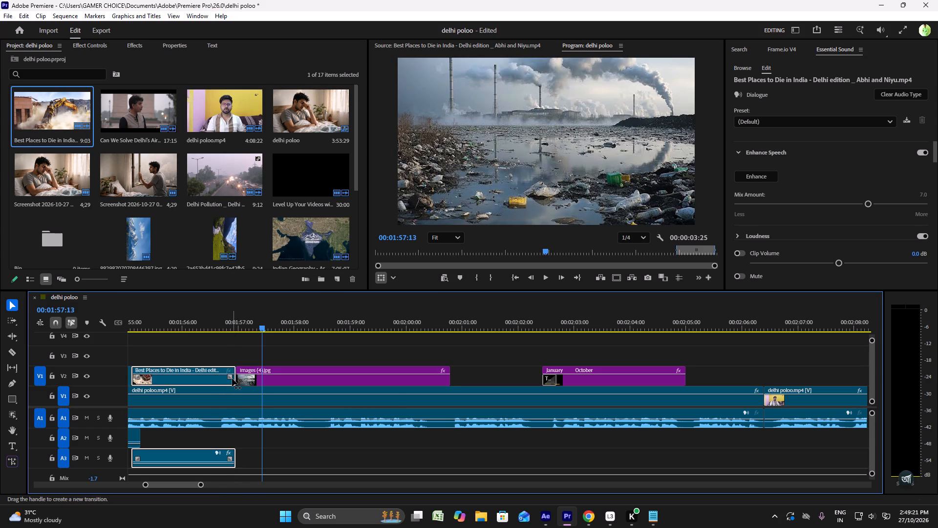
drag(232, 380, 231, 379)
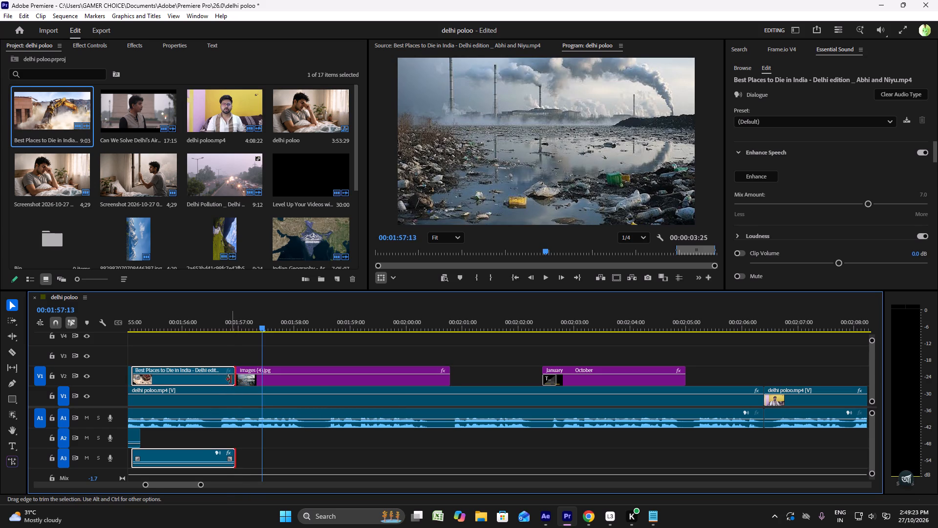
drag(231, 379, 221, 378)
Move images (4).jpg on V2 earlier so it starts right where the construction clip ends.
click(205, 326)
key(space)
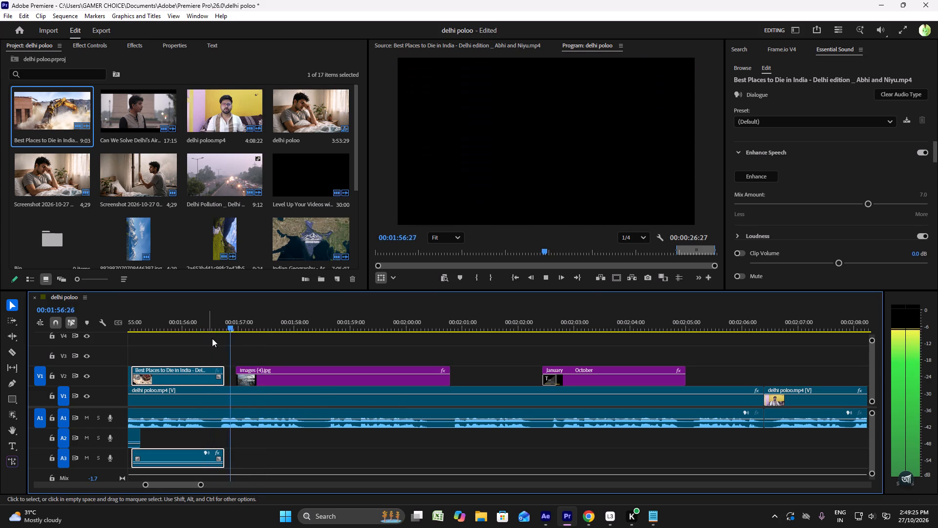
drag(257, 384, 243, 379)
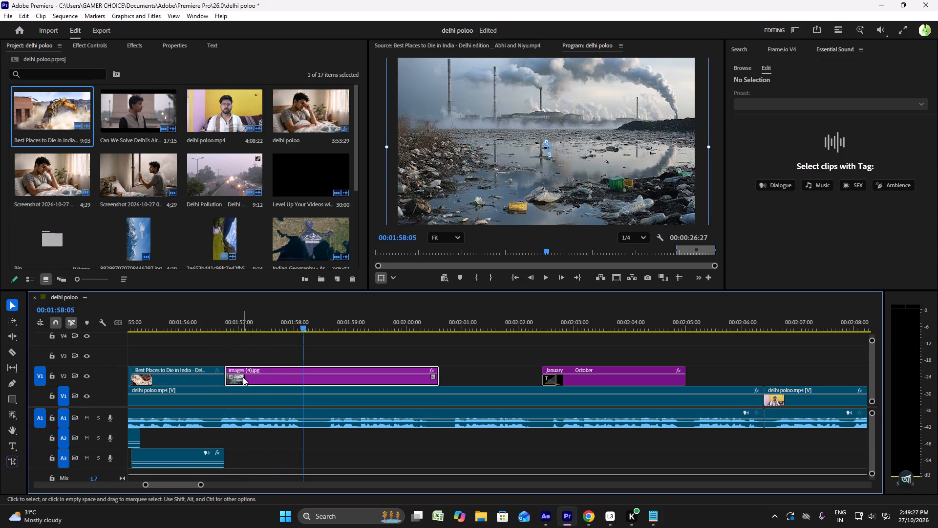
key(space)
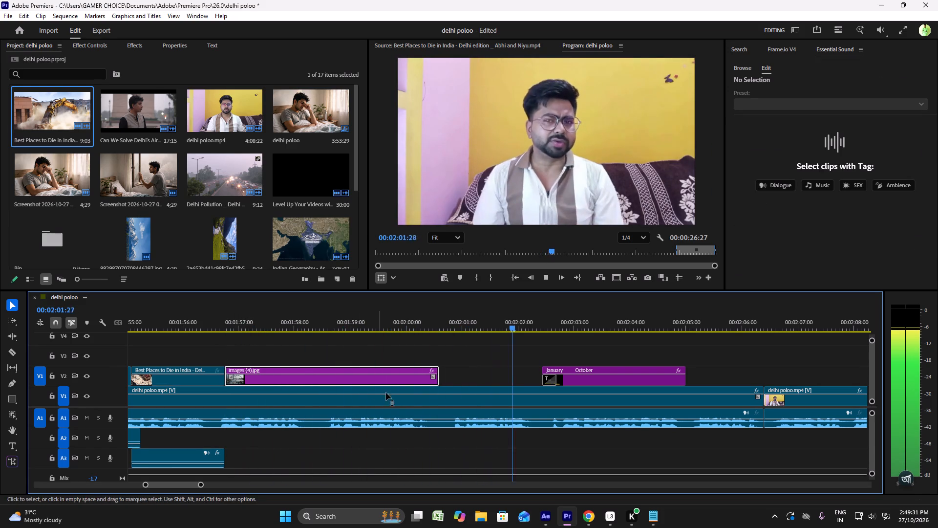
Play on through the January and October title, and delete the garbage-dump clip with its audio from about 00:02:11.
alt+scroll(437, 403, down, 5)
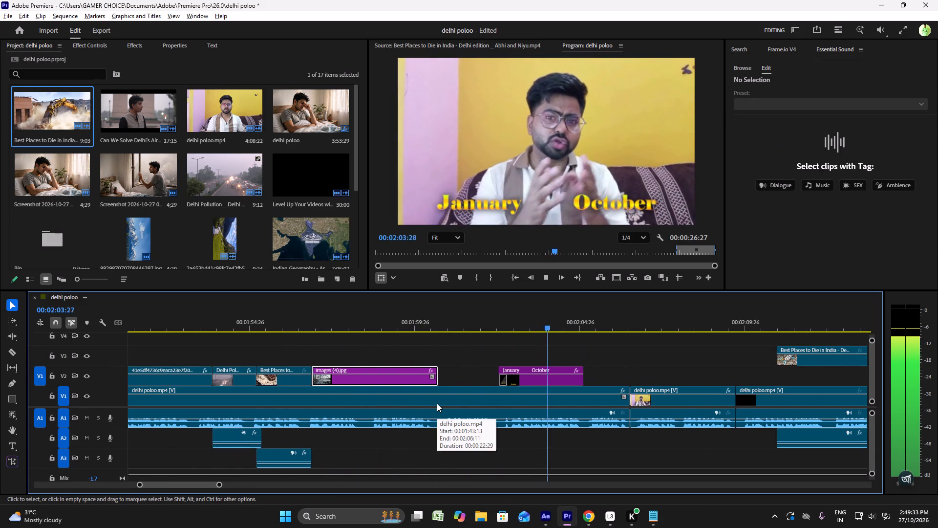
alt+scroll(437, 403, down, 3)
scroll(437, 403, up, 4)
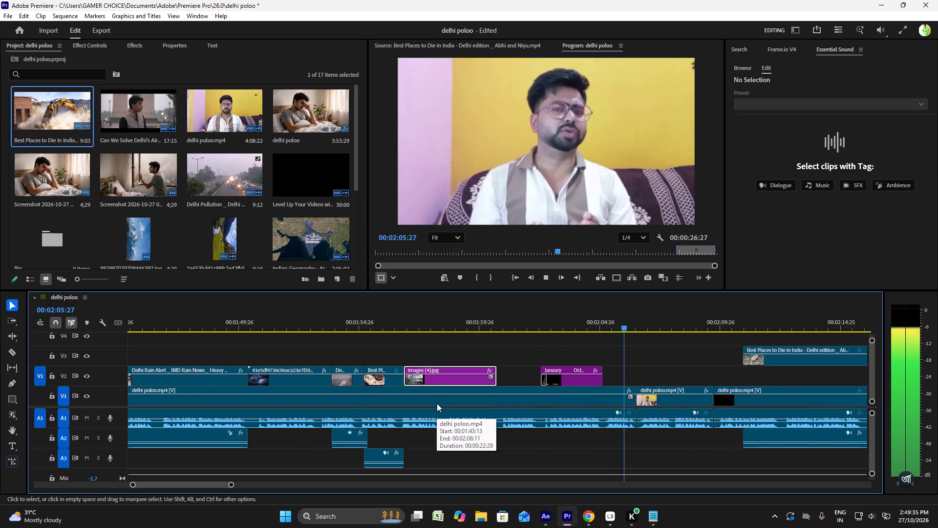
scroll(437, 403, down, 16)
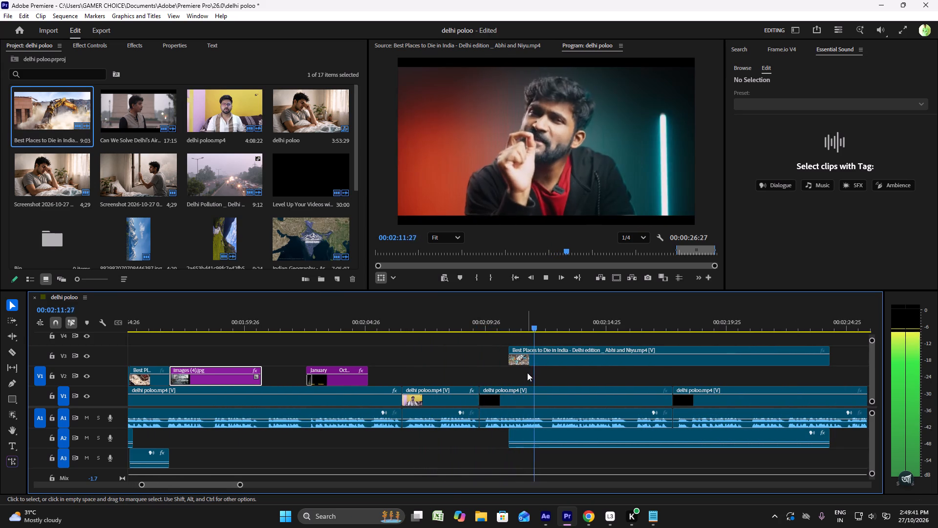
drag(527, 373, 577, 352)
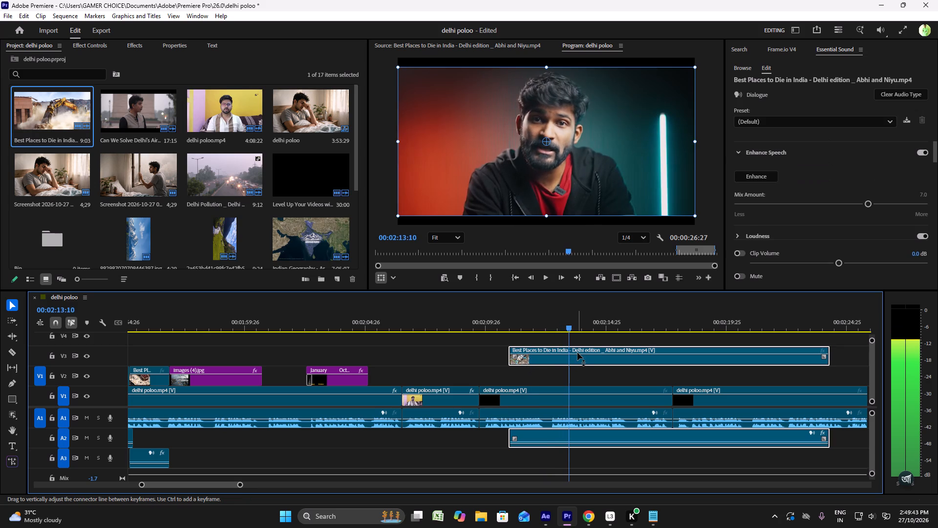
key(Delete)
Open the Best Places to Die in India source video and scan forward from about 00:05:09 to 00:10:08 for more B-roll.
triple_click(55, 103)
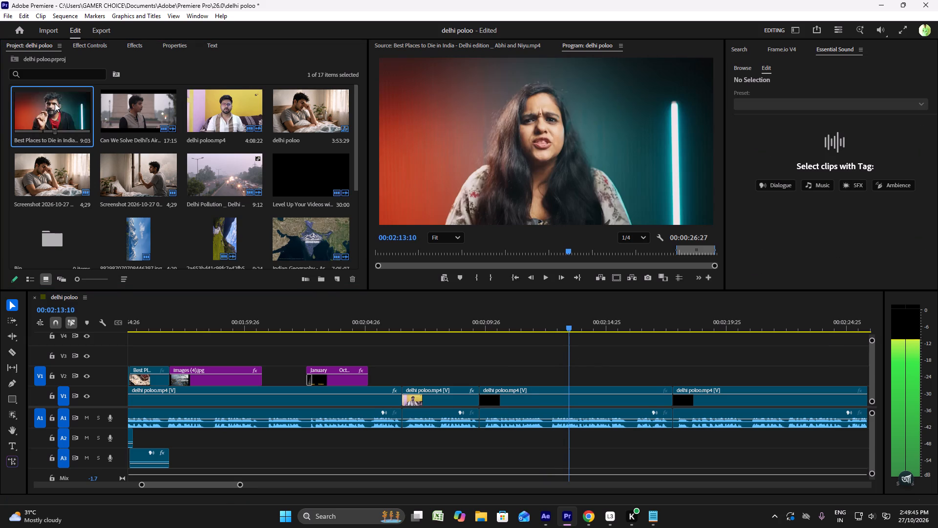
drag(482, 256, 492, 258)
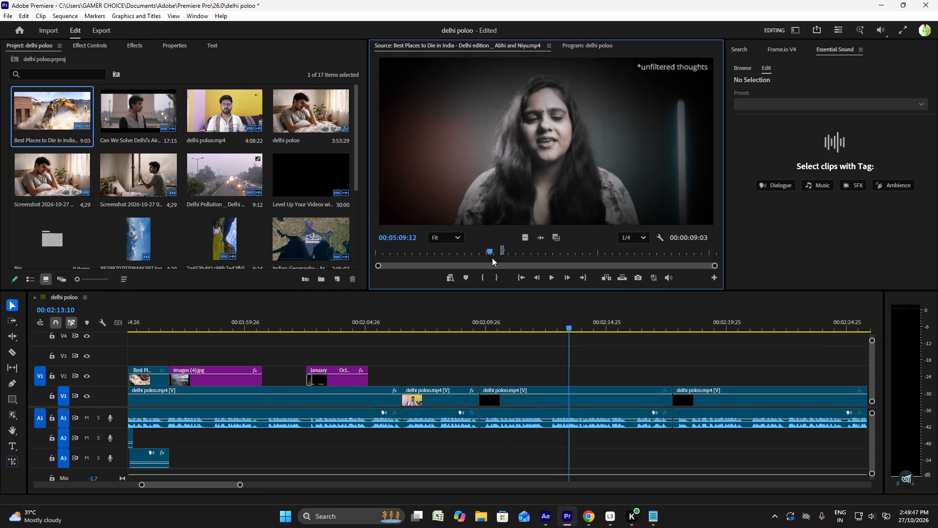
drag(492, 258, 511, 262)
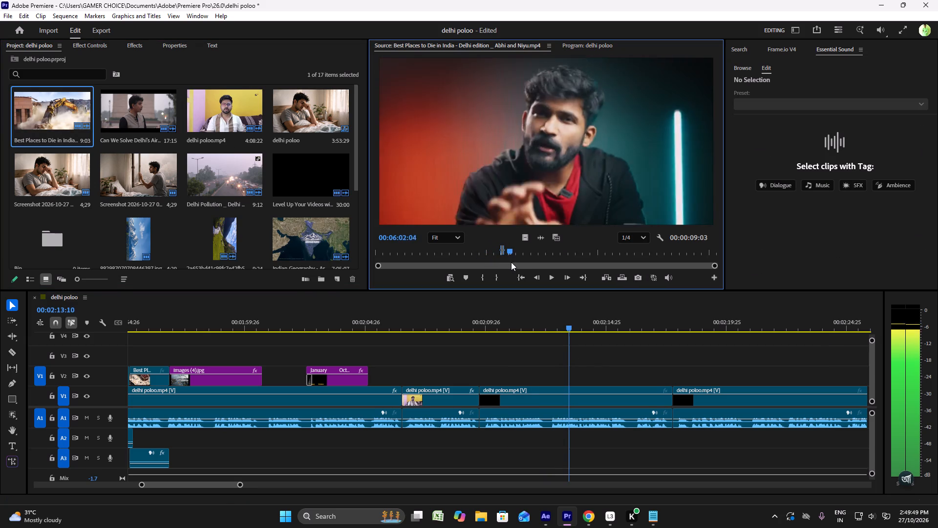
drag(511, 262, 534, 265)
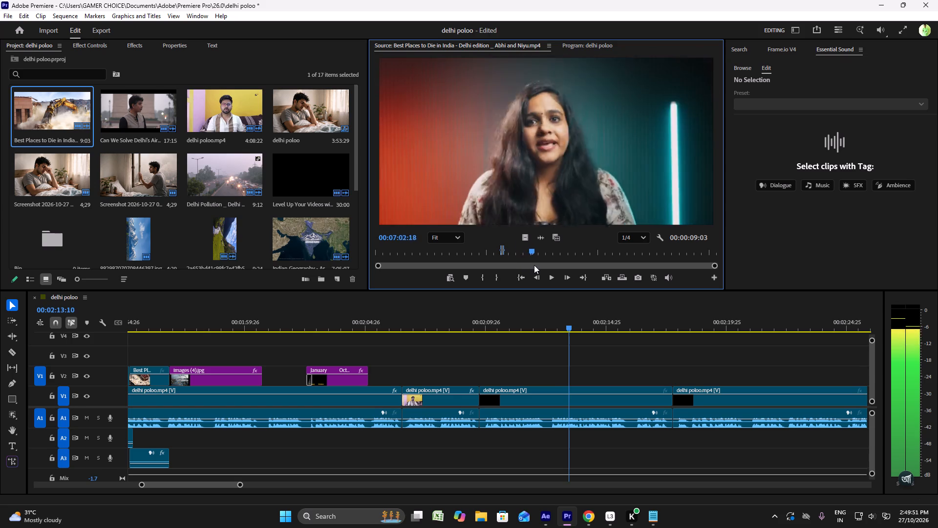
drag(534, 265, 551, 266)
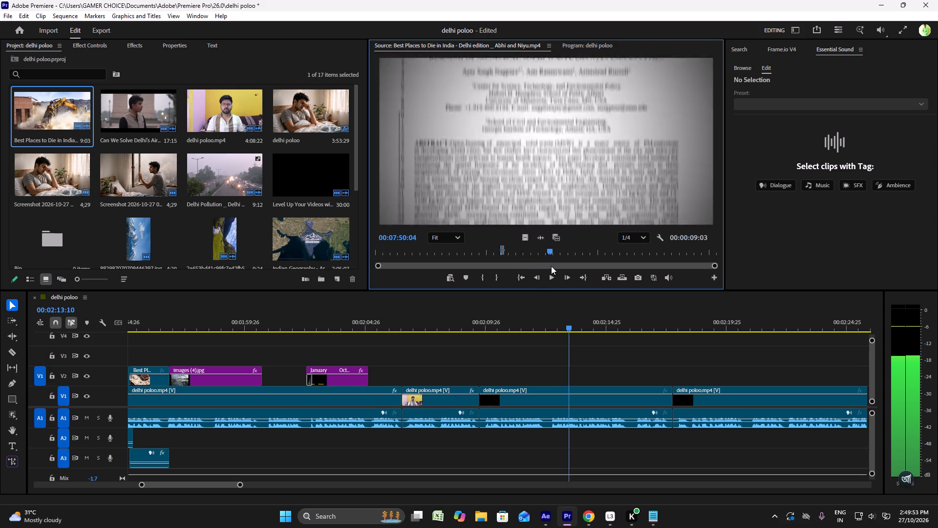
drag(551, 266, 546, 251)
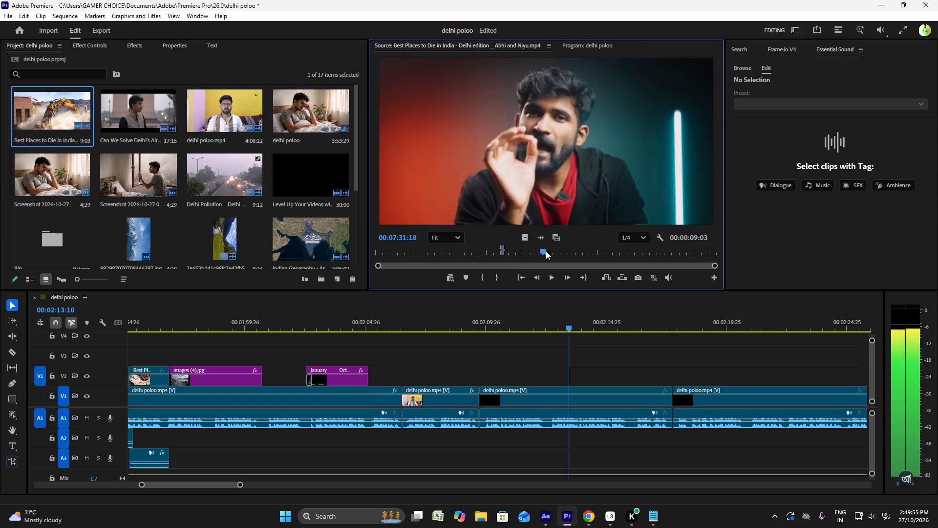
drag(546, 251, 554, 253)
key(space)
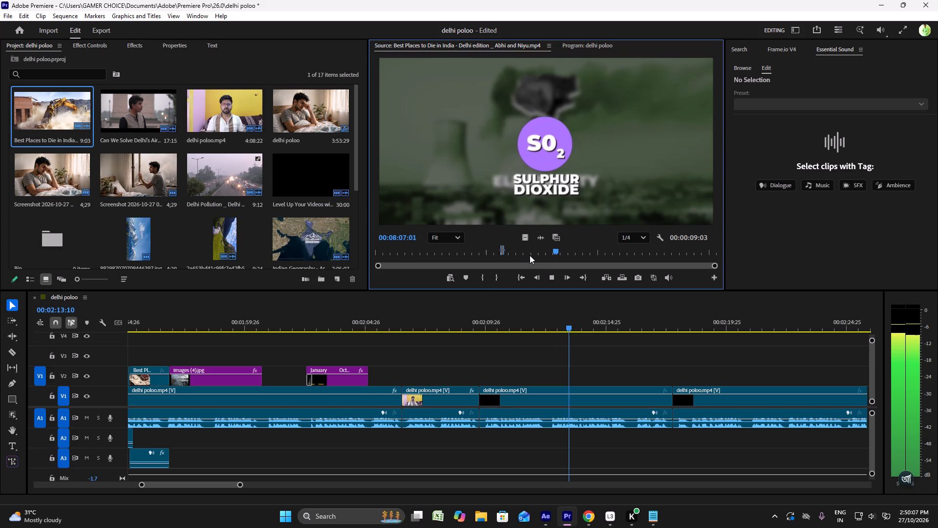
drag(548, 250, 563, 254)
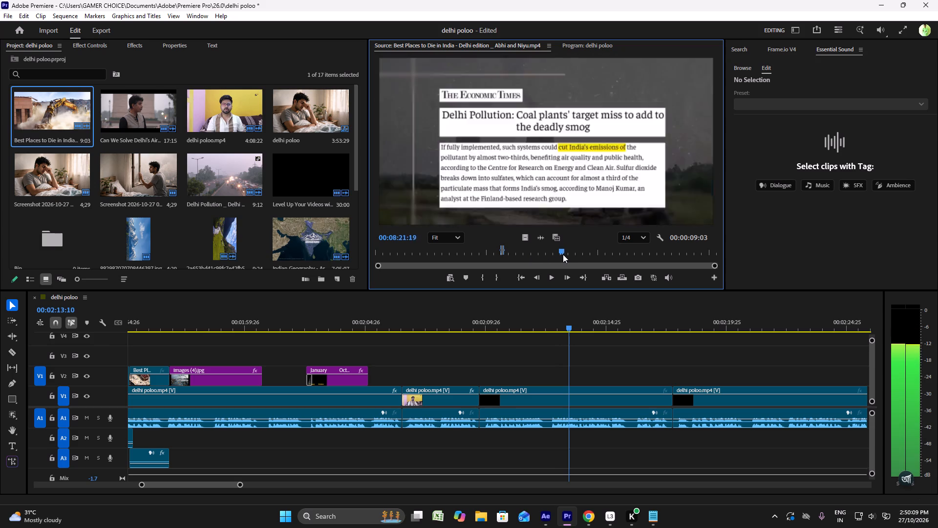
drag(563, 254, 576, 257)
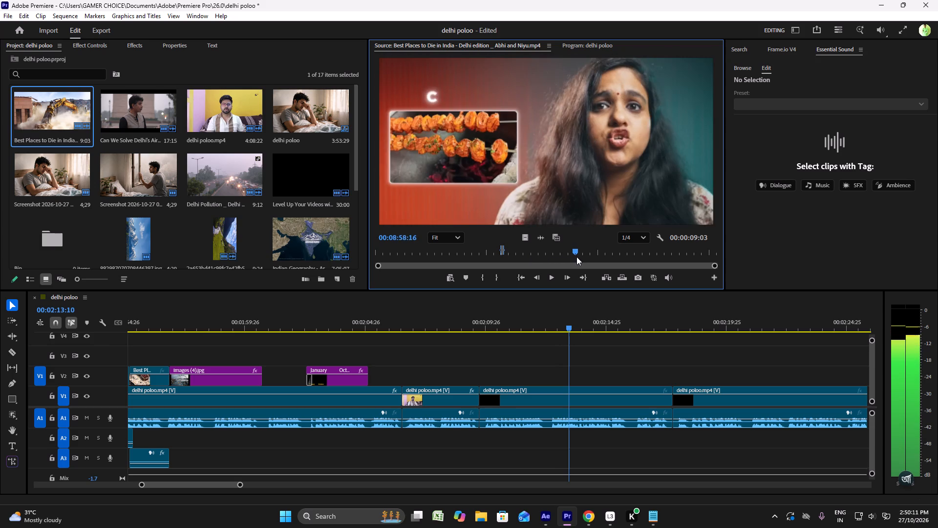
drag(576, 257, 587, 259)
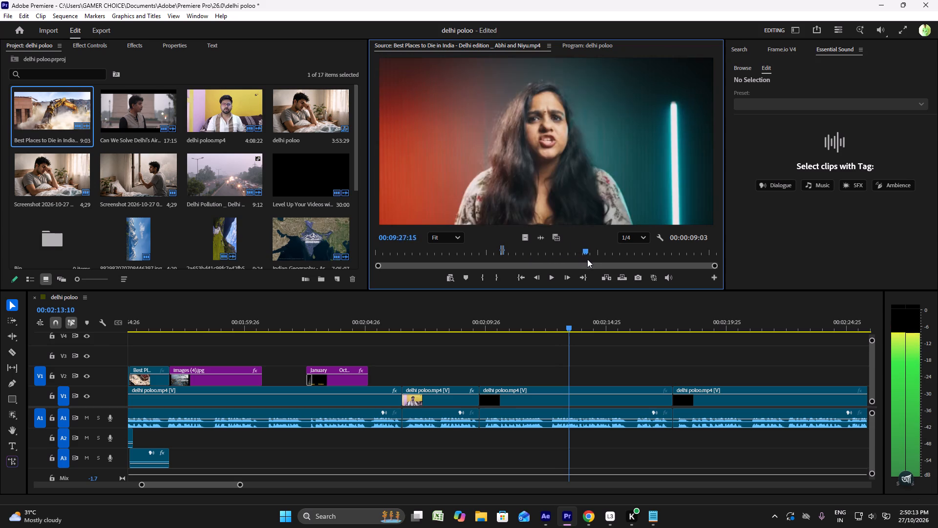
drag(587, 259, 602, 266)
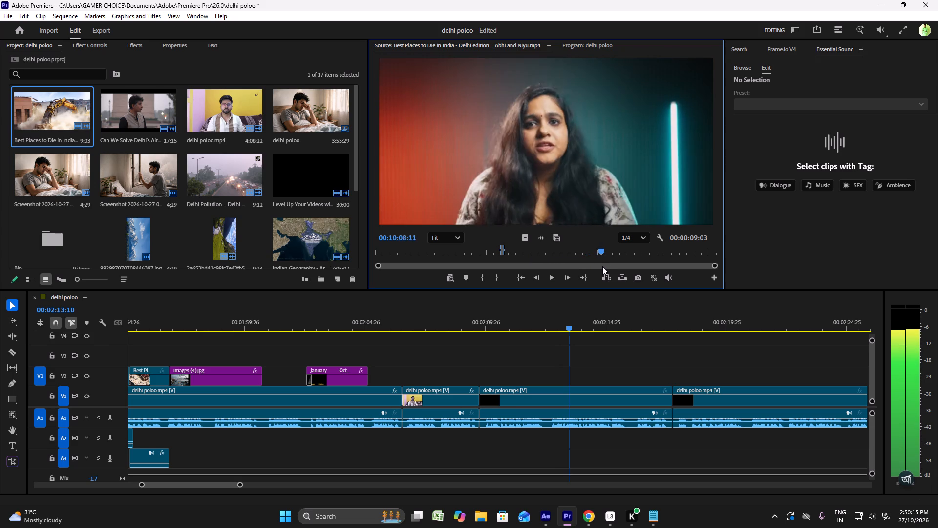
Scan the same source video back to about 00:04:11, looking for usable B-roll in its earlier sections.
drag(602, 266, 596, 261)
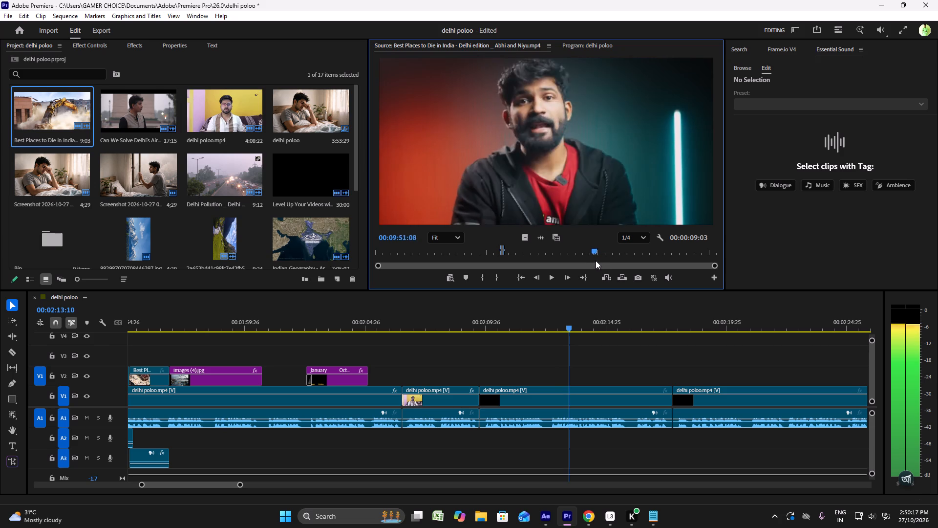
drag(596, 261, 585, 257)
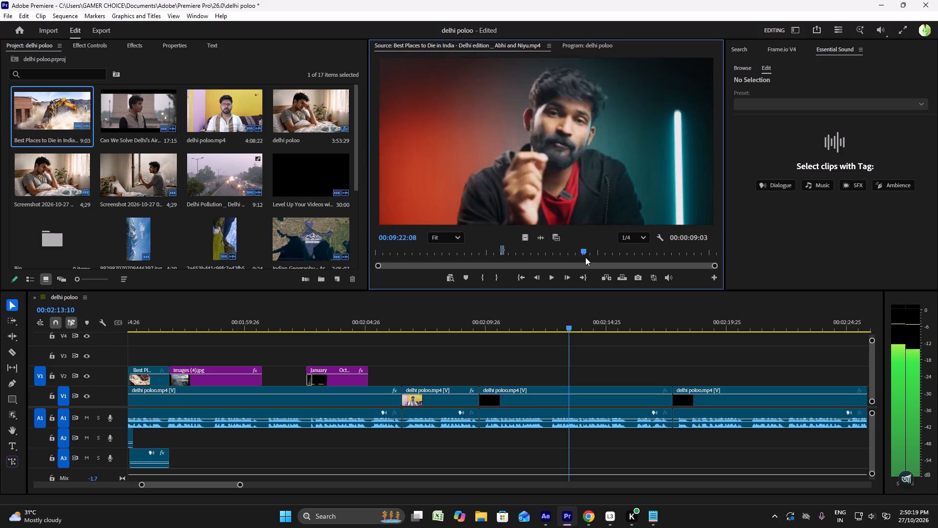
drag(585, 257, 572, 257)
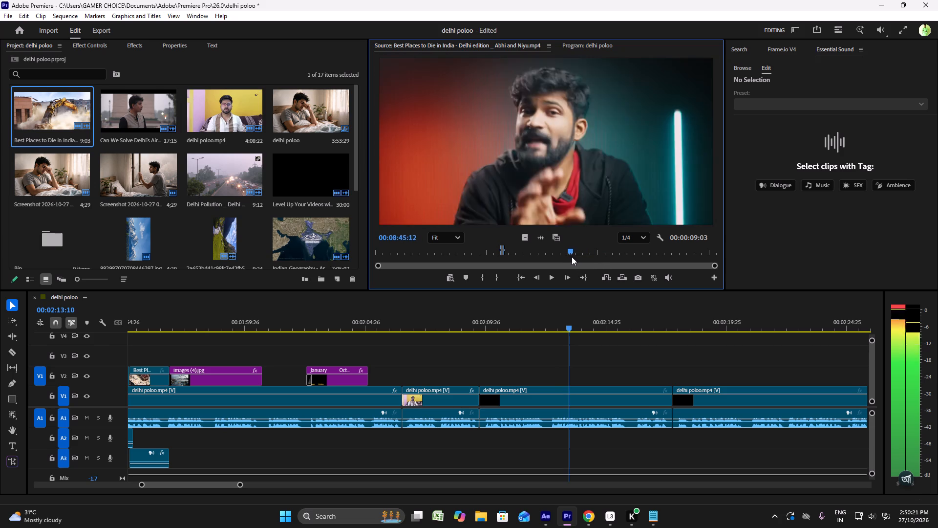
drag(572, 257, 546, 257)
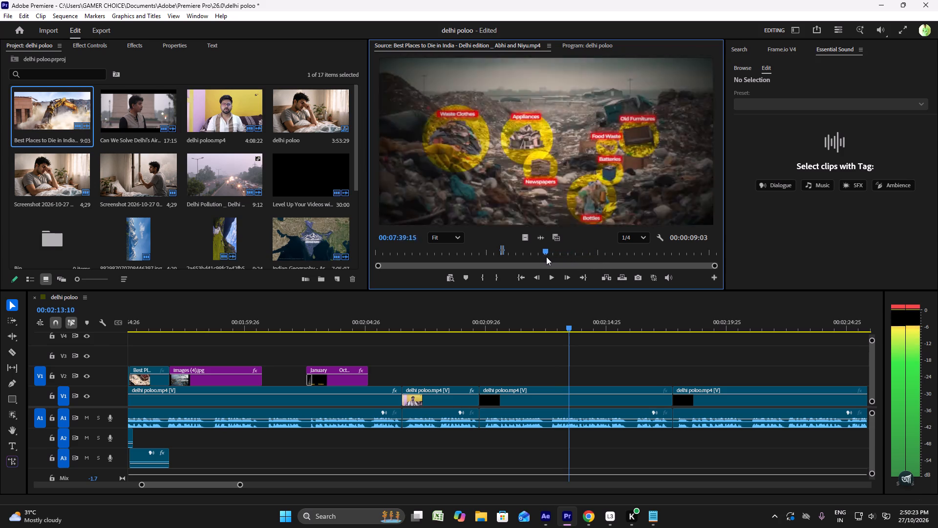
drag(546, 257, 528, 257)
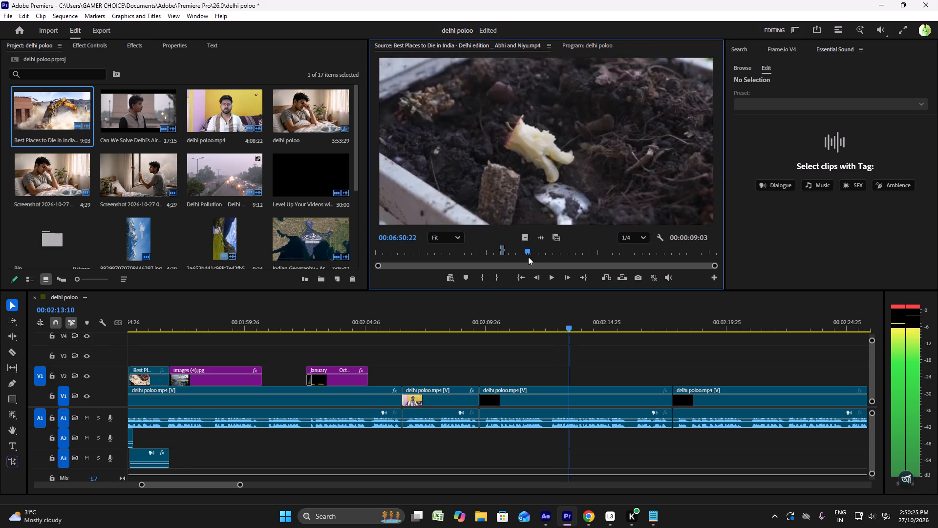
drag(528, 257, 506, 257)
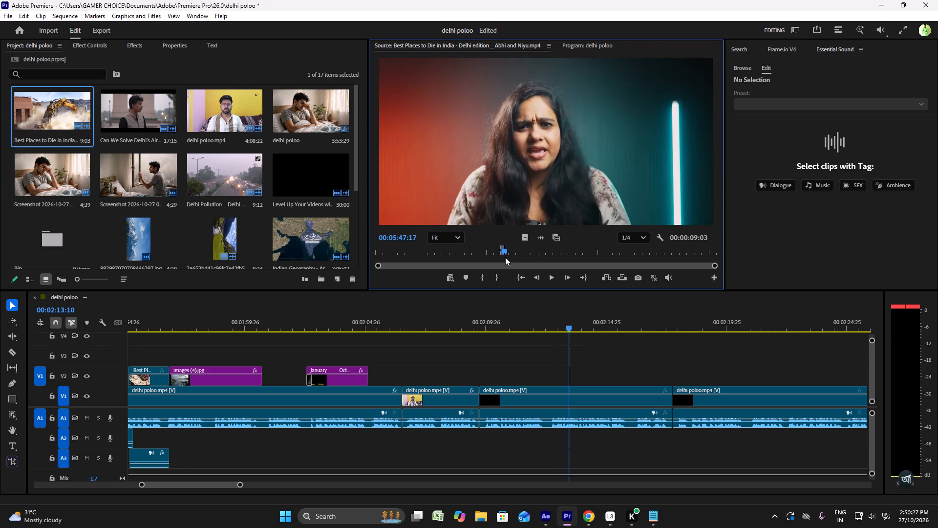
drag(507, 260, 517, 260)
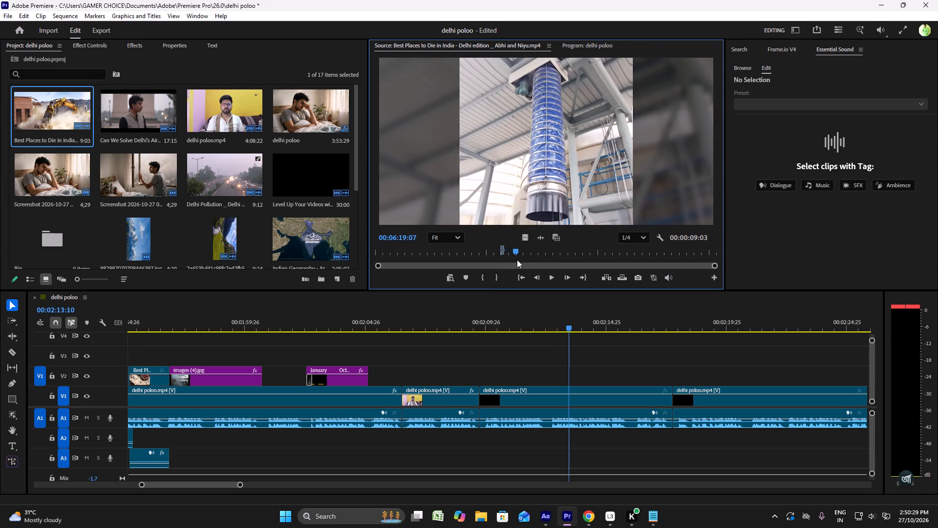
drag(514, 256, 500, 257)
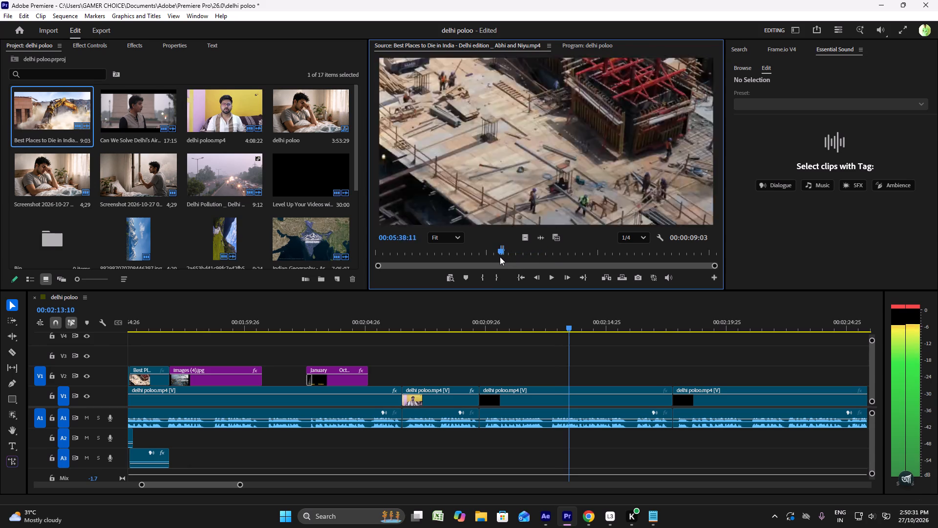
drag(500, 257, 478, 256)
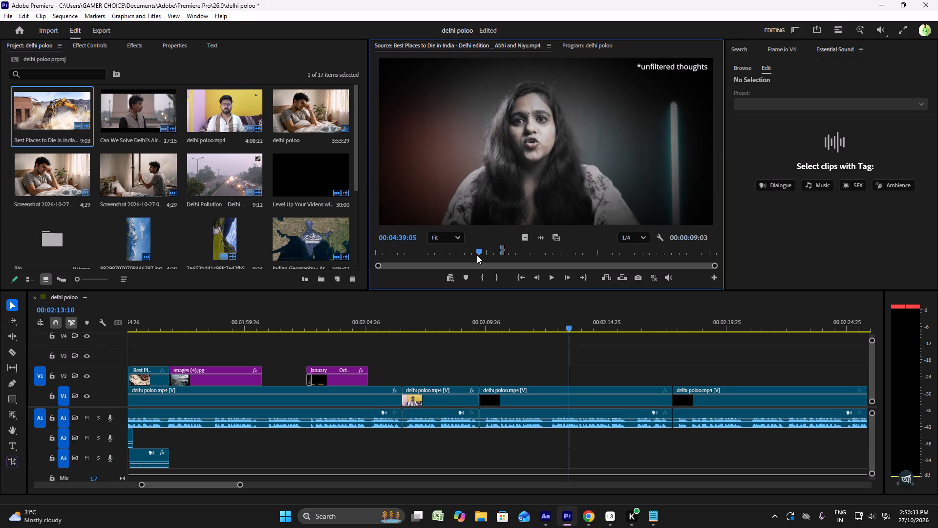
click(476, 253)
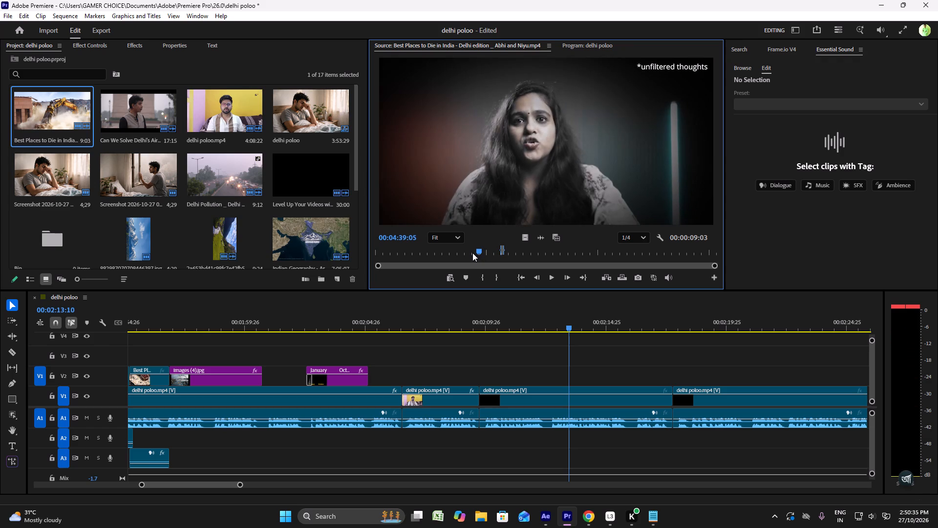
click(472, 253)
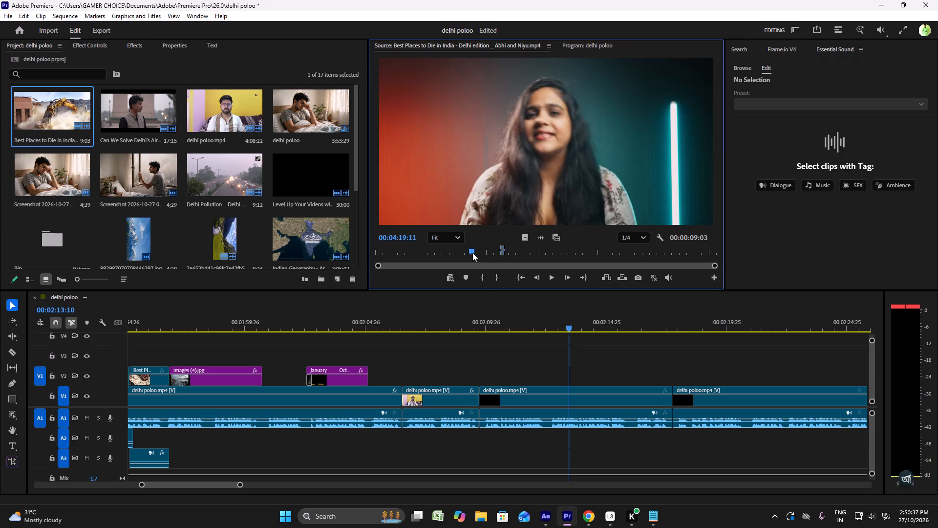
click(472, 253)
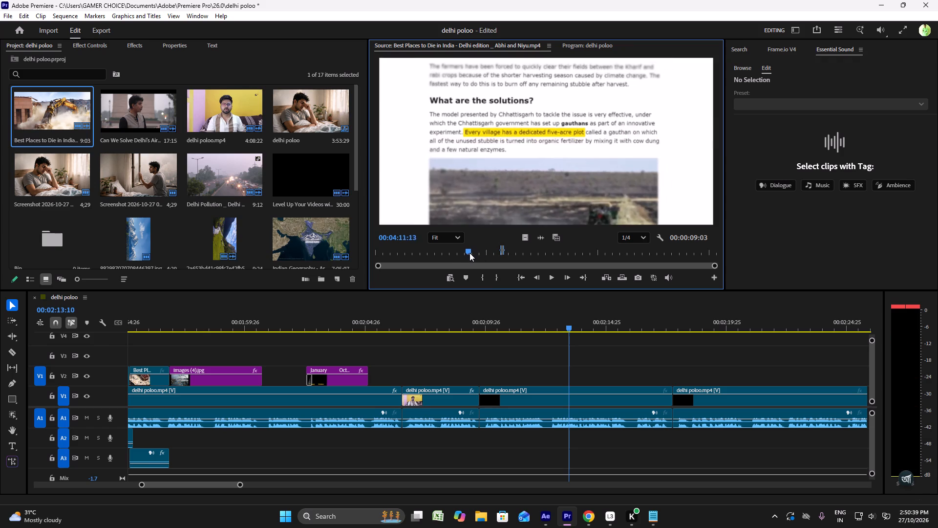